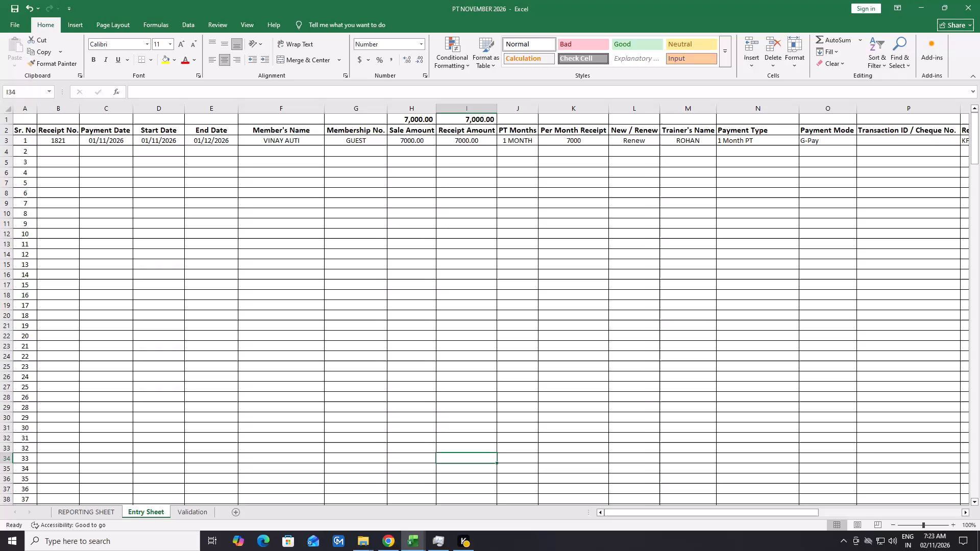
# Switch to the PERSONAL COLLECTION NOV'2026 workbook and review the 01/11/2026 entry on Daily Collection and the BIFURGATION sheet.
pyautogui.click(408, 545)
pyautogui.click(405, 499)
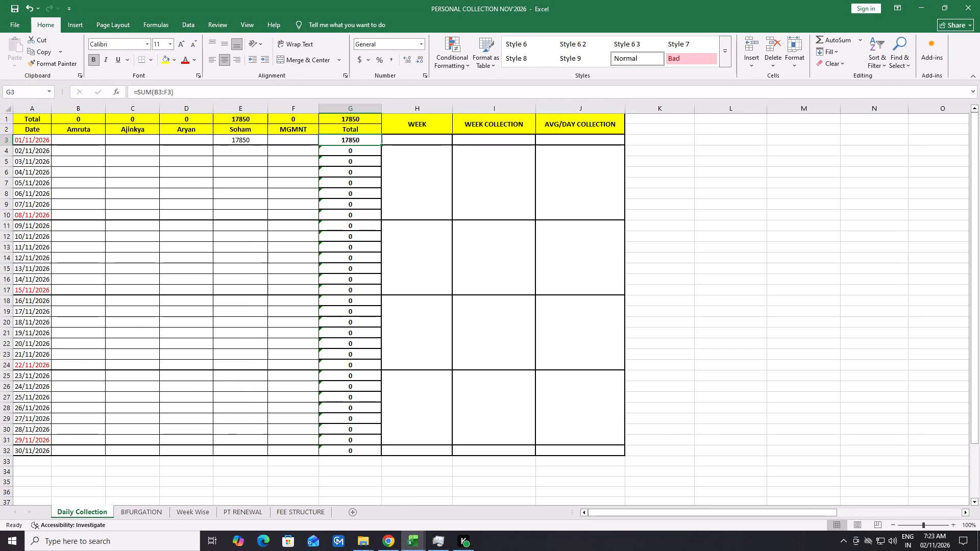
pyautogui.click(241, 139)
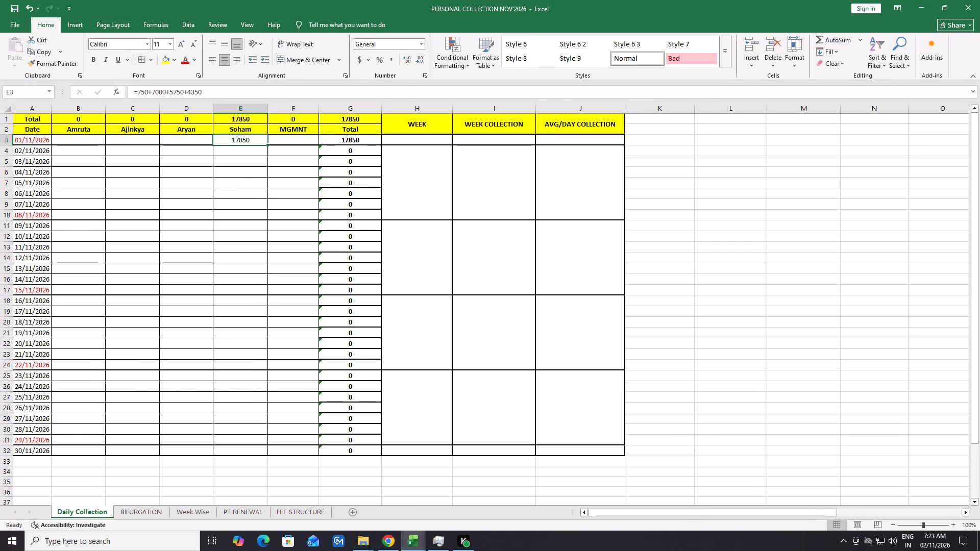
pyautogui.click(766, 336)
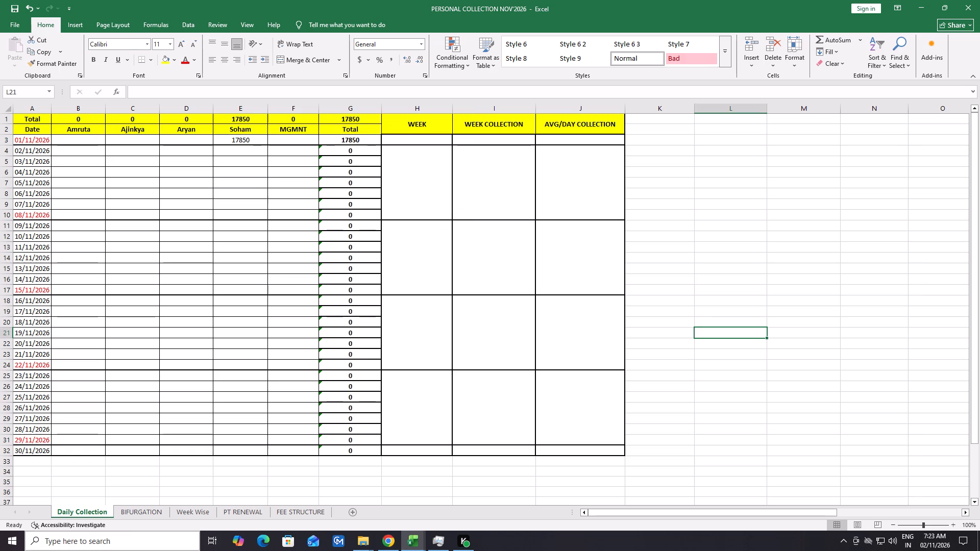
pyautogui.click(135, 515)
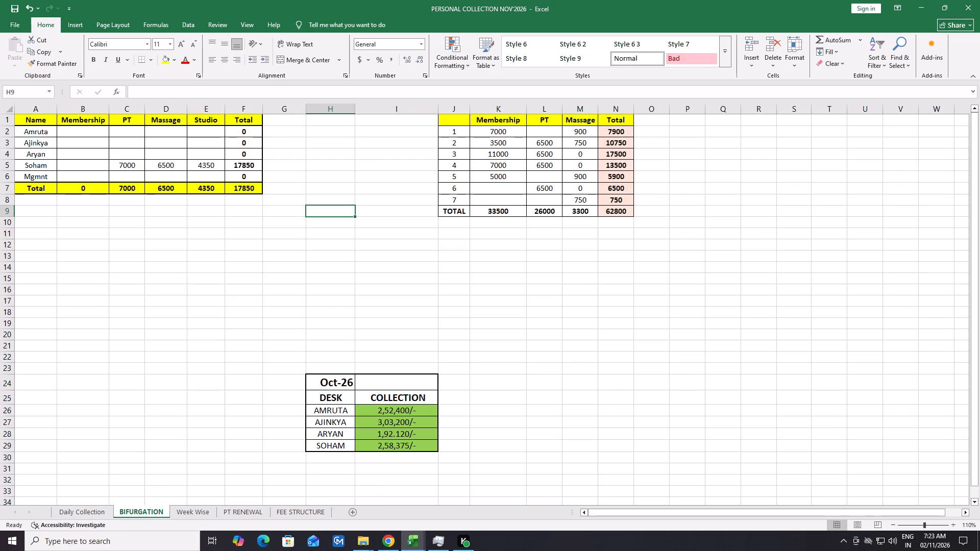
# Open the MASSAGE NOVEMBER 2026 workbook from the 11. NOVEMBER 2026 folder and show its Entry Sheet.
pyautogui.click(360, 543)
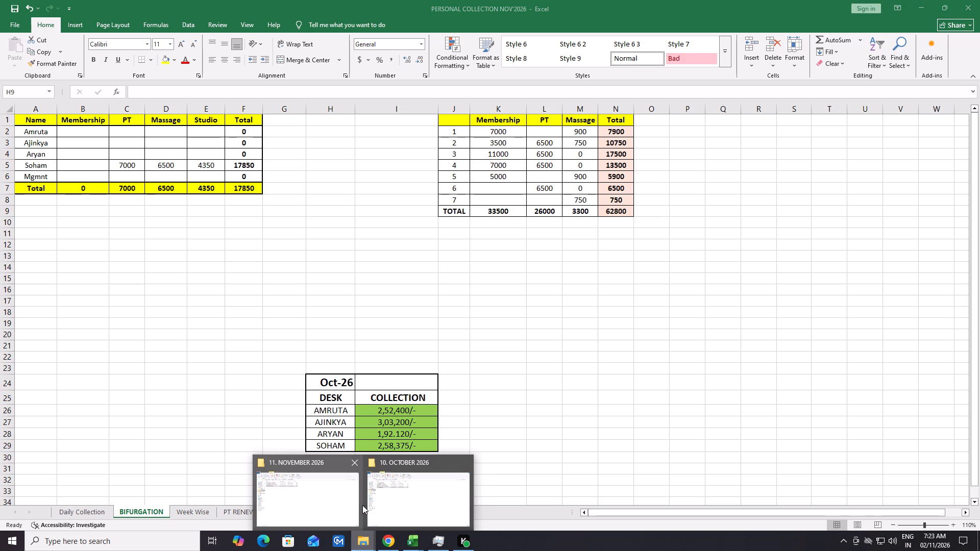
pyautogui.click(300, 504)
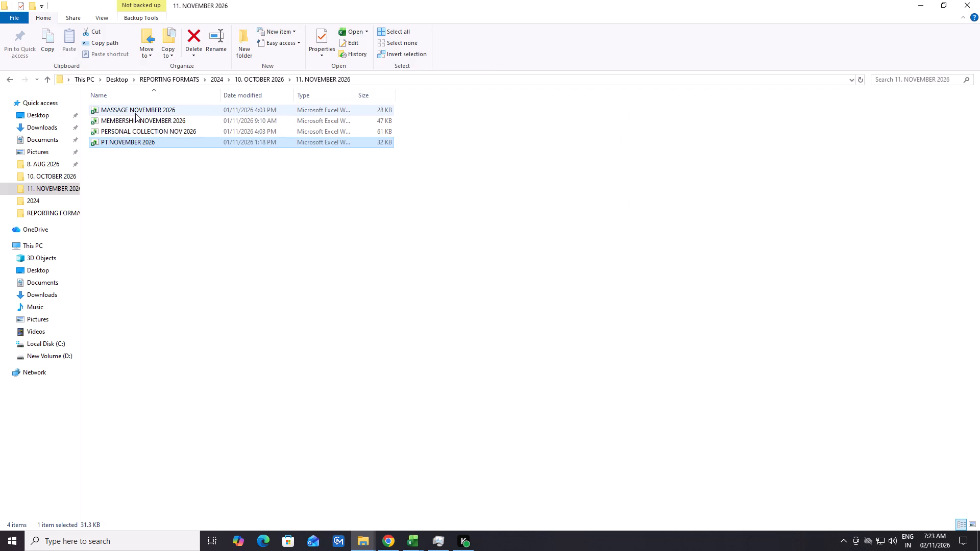
pyautogui.doubleClick(140, 113)
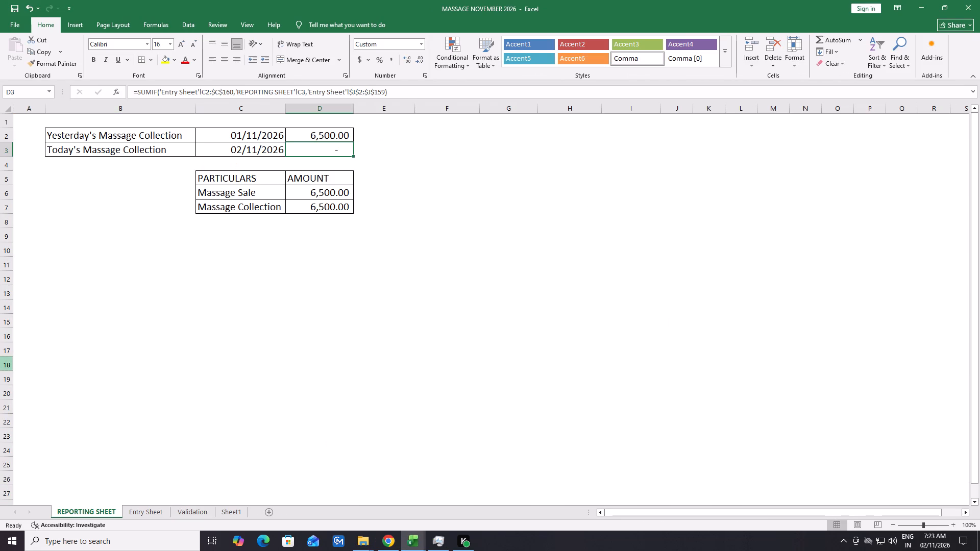
pyautogui.click(156, 507)
pyautogui.click(384, 367)
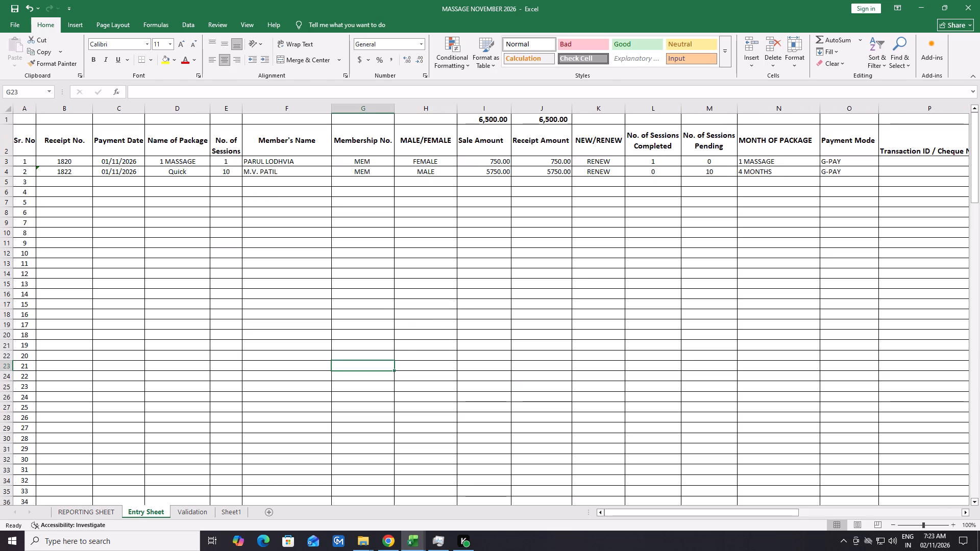
pyautogui.scroll(2, 473, 307)
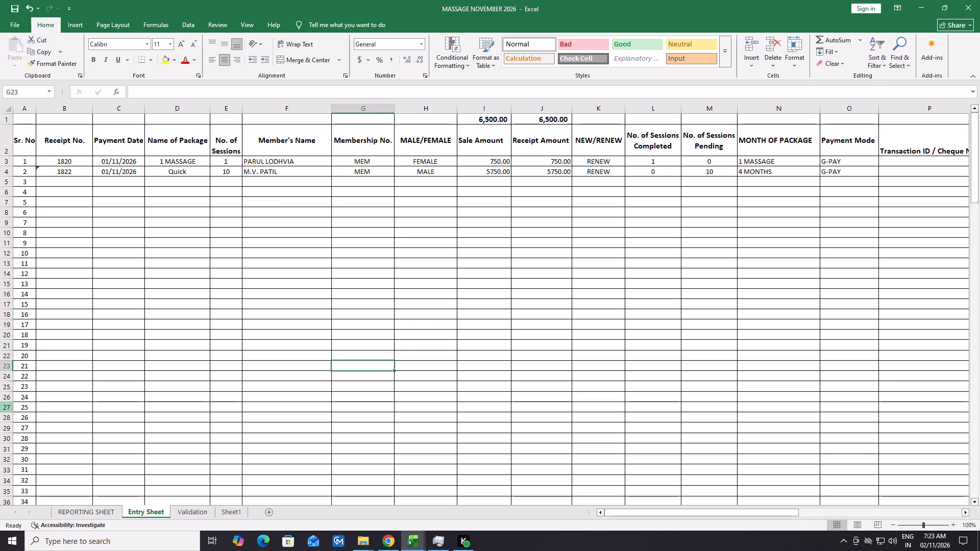
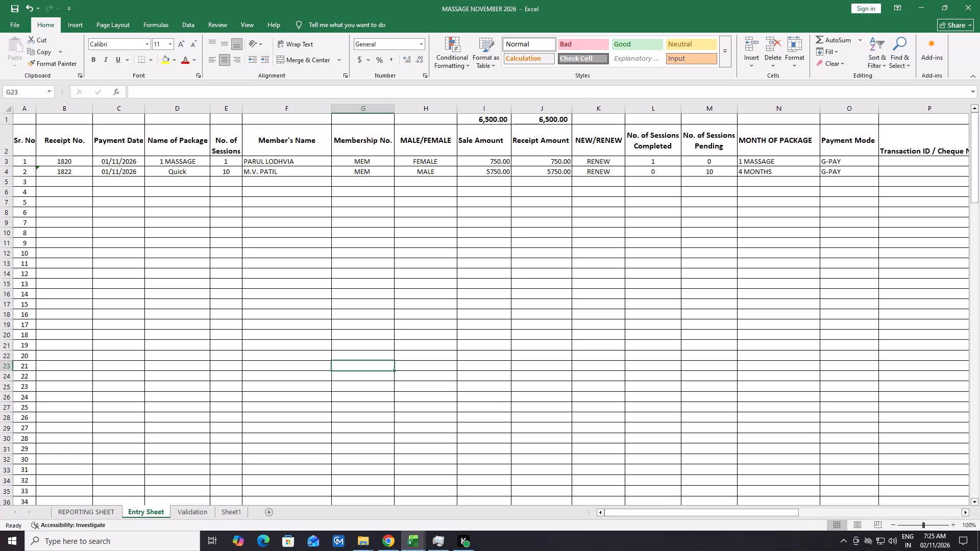
# Switch to the PERSONAL COLLECTION NOV'2026 workbook and show its Daily Collection sheet.
pyautogui.click(431, 263)
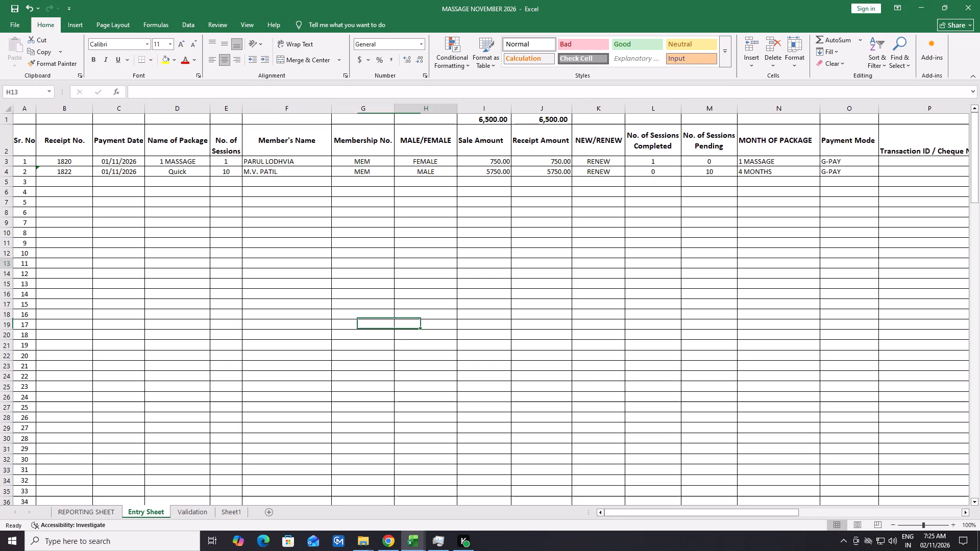
pyautogui.click(409, 540)
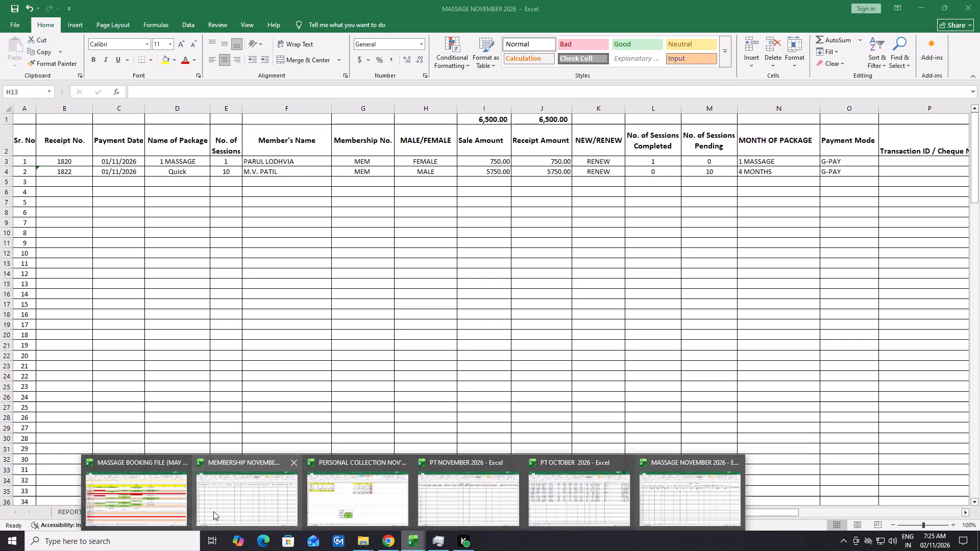
pyautogui.click(381, 511)
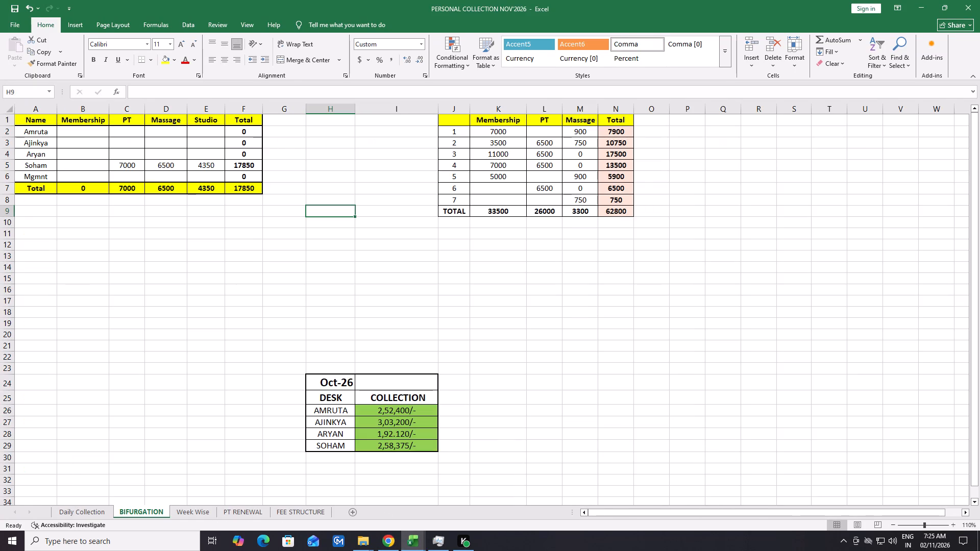
pyautogui.click(96, 512)
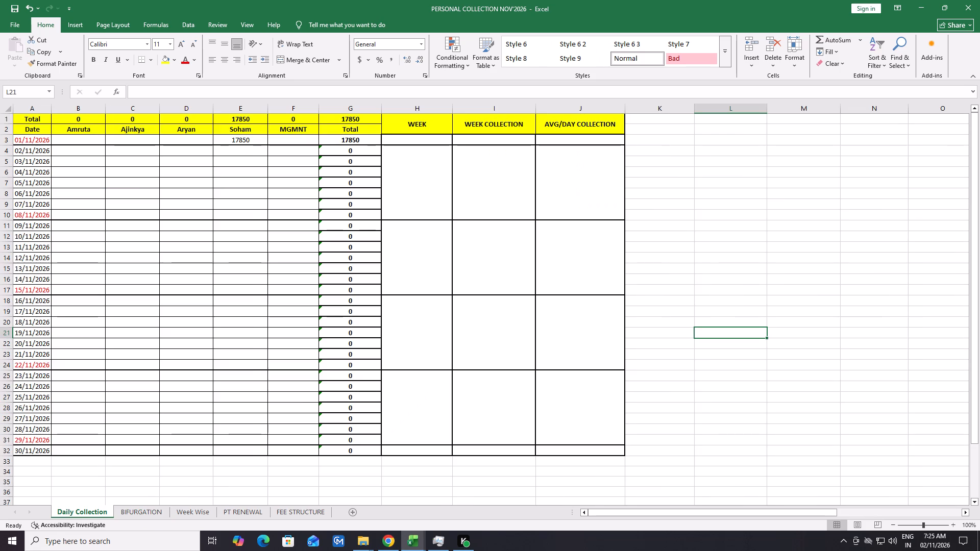
# Examine the Total column's daily formulas from 01/11/2026 to 30/11/2026 on Daily Collection.
pyautogui.click(713, 211)
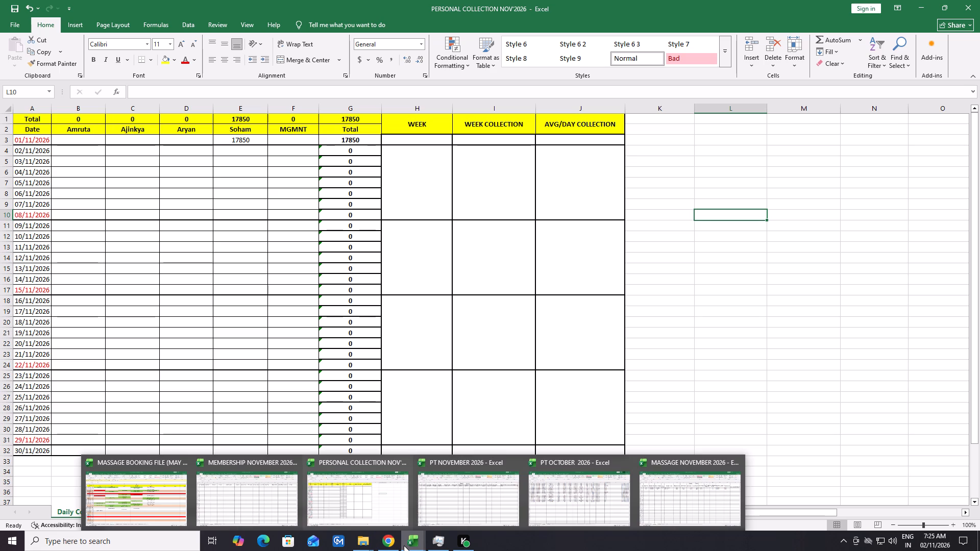
pyautogui.click(326, 338)
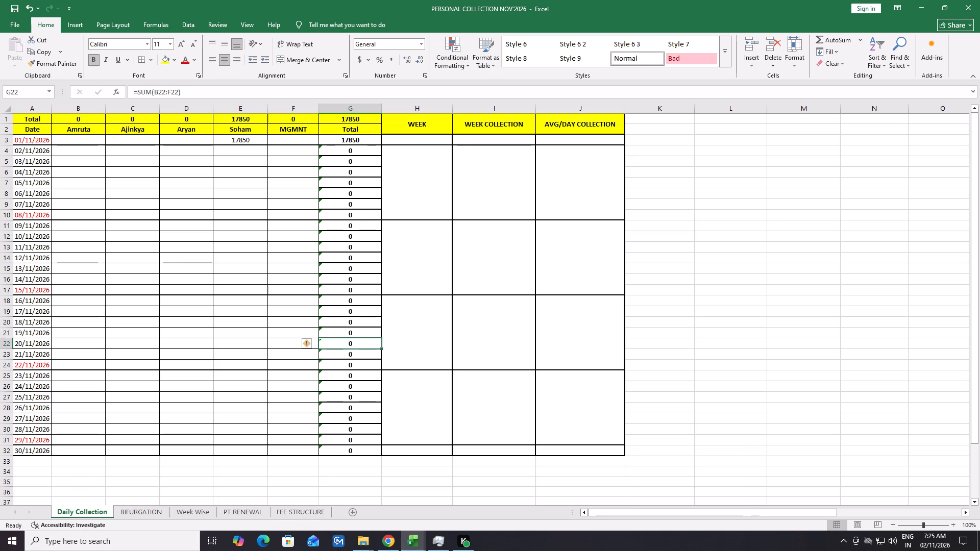
pyautogui.moveTo(350, 153); pyautogui.dragTo(336, 441)
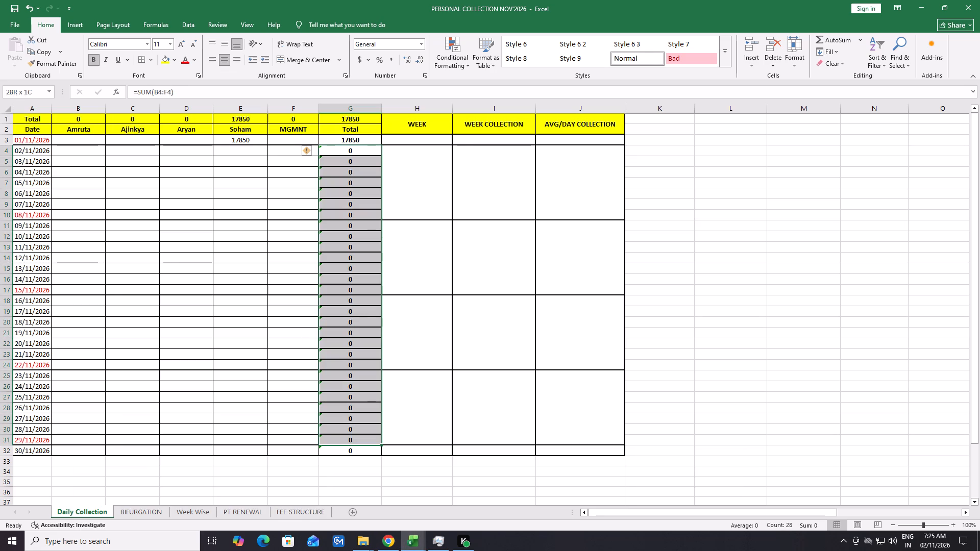
pyautogui.moveTo(336, 441); pyautogui.dragTo(337, 449)
pyautogui.click(751, 423)
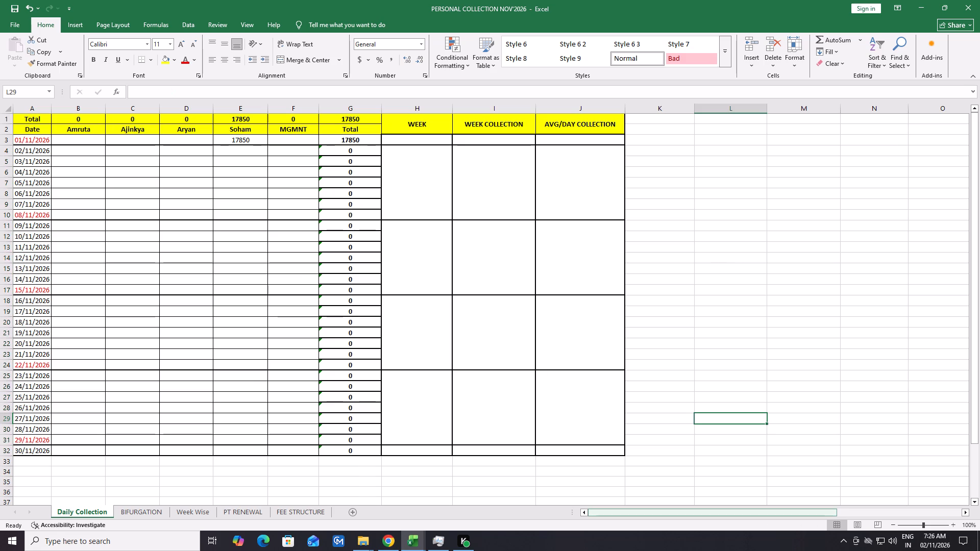
pyautogui.click(423, 540)
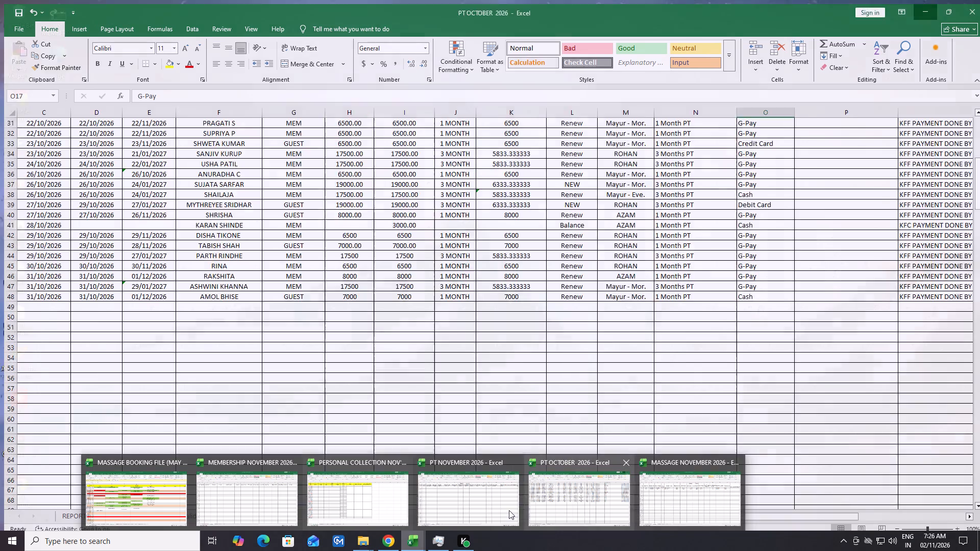
pyautogui.click(371, 494)
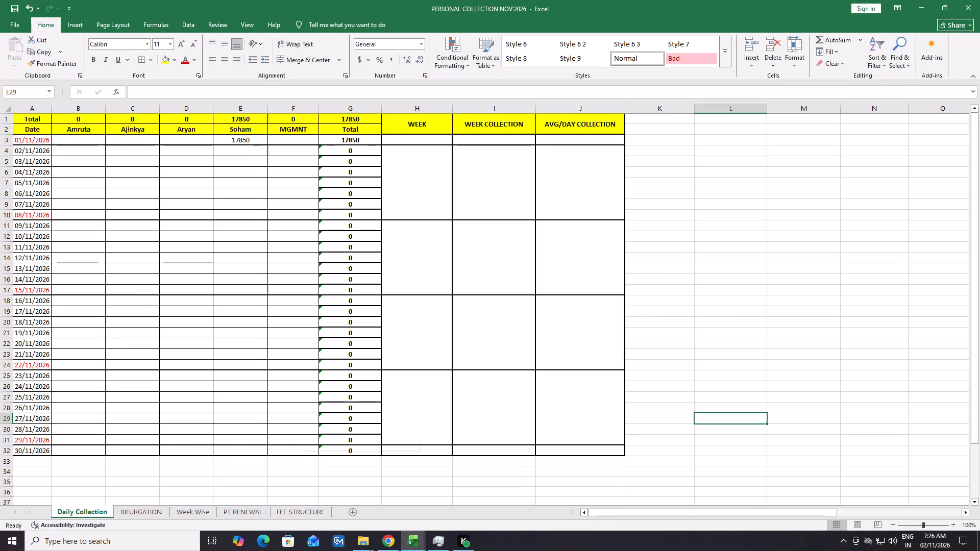
pyautogui.click(342, 162)
pyautogui.click(349, 142)
pyautogui.click(347, 151)
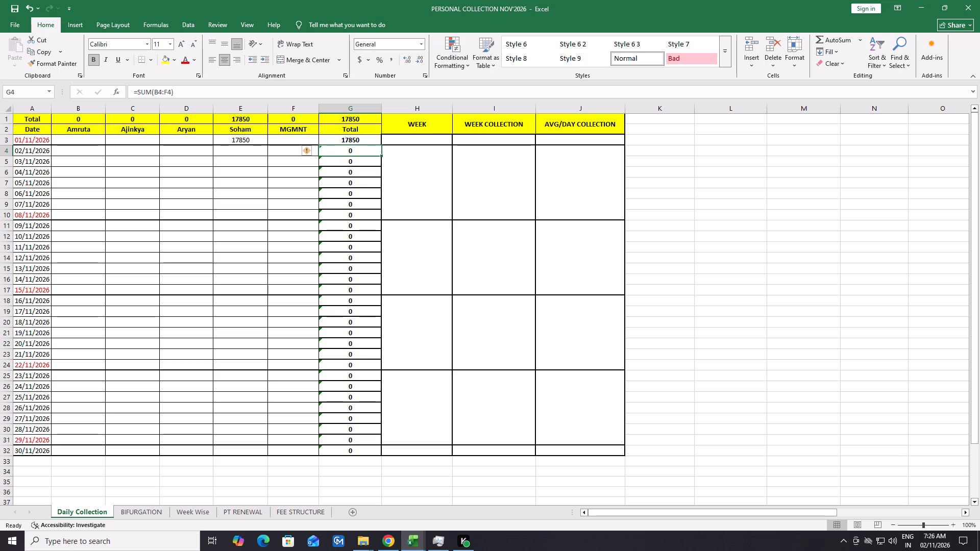
pyautogui.click(351, 219)
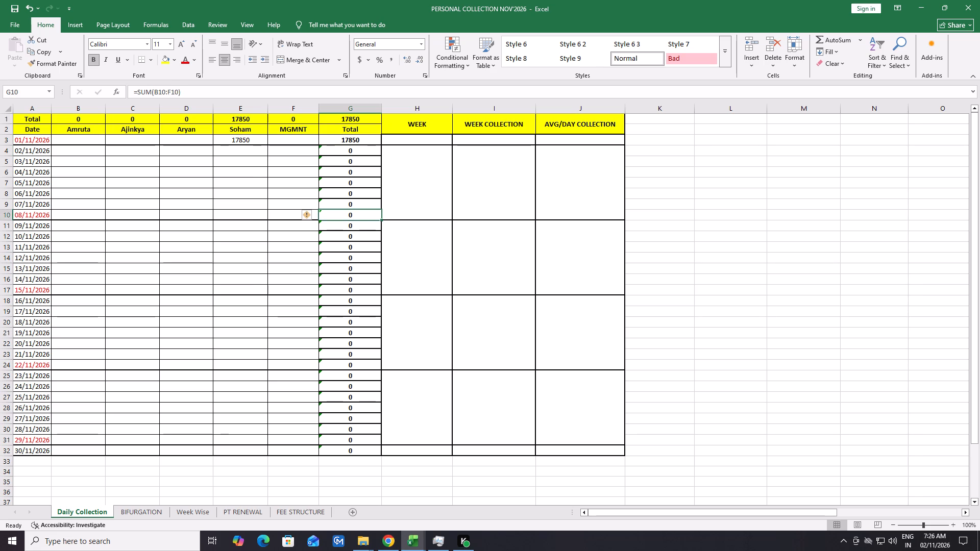
# Examine the WEEK, WEEK COLLECTION and AVG/DAY COLLECTION blocks alongside the November dates.
pyautogui.click(807, 258)
pyautogui.click(418, 175)
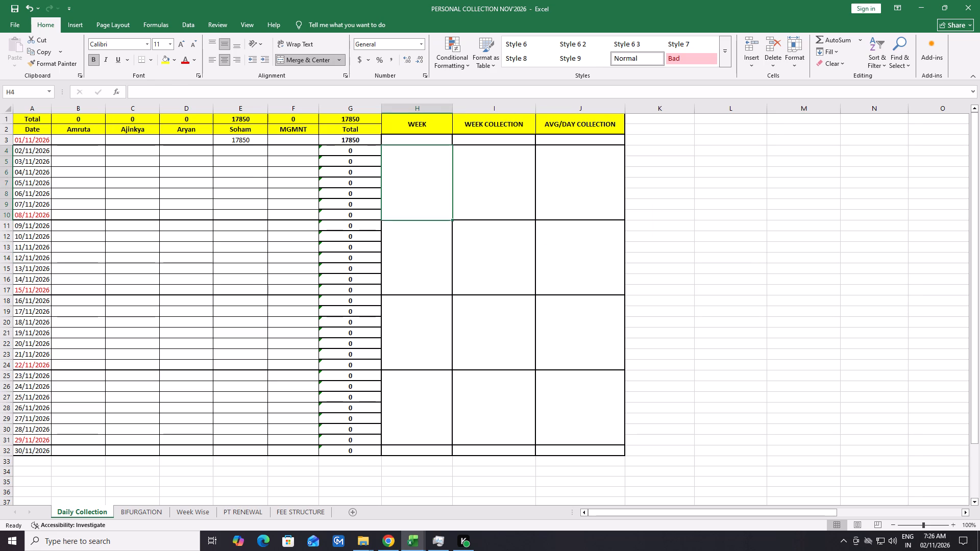
pyautogui.click(462, 198)
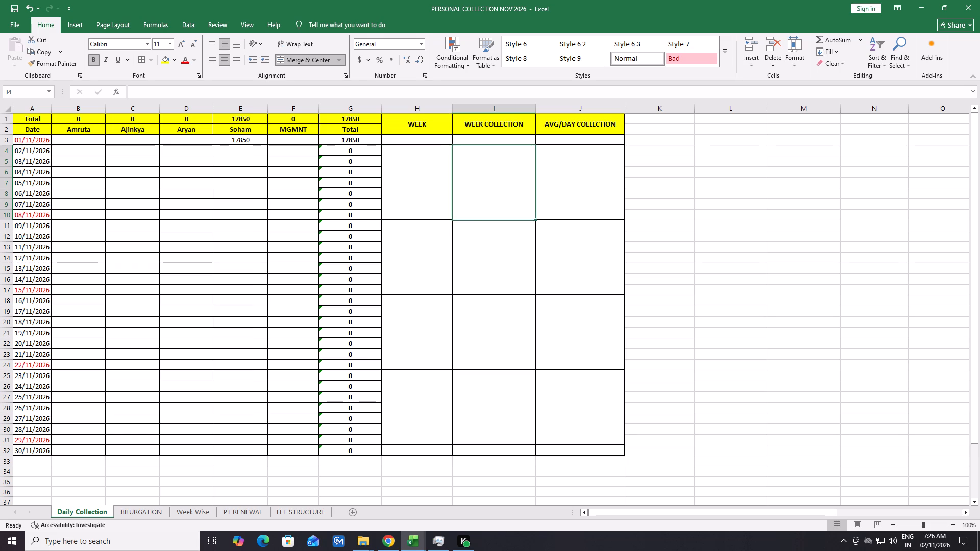
pyautogui.click(555, 196)
pyautogui.click(435, 252)
pyautogui.click(501, 255)
pyautogui.click(560, 262)
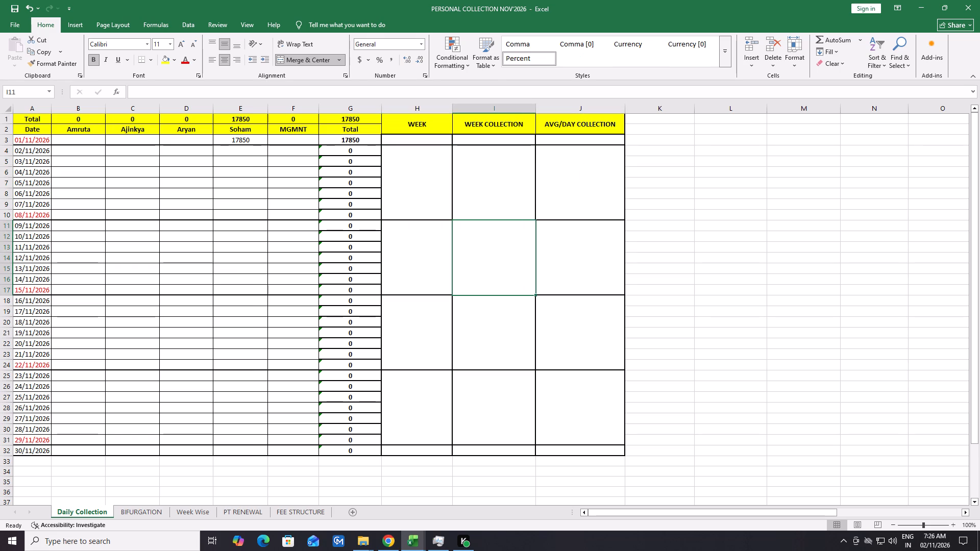
pyautogui.click(411, 137)
pyautogui.click(475, 138)
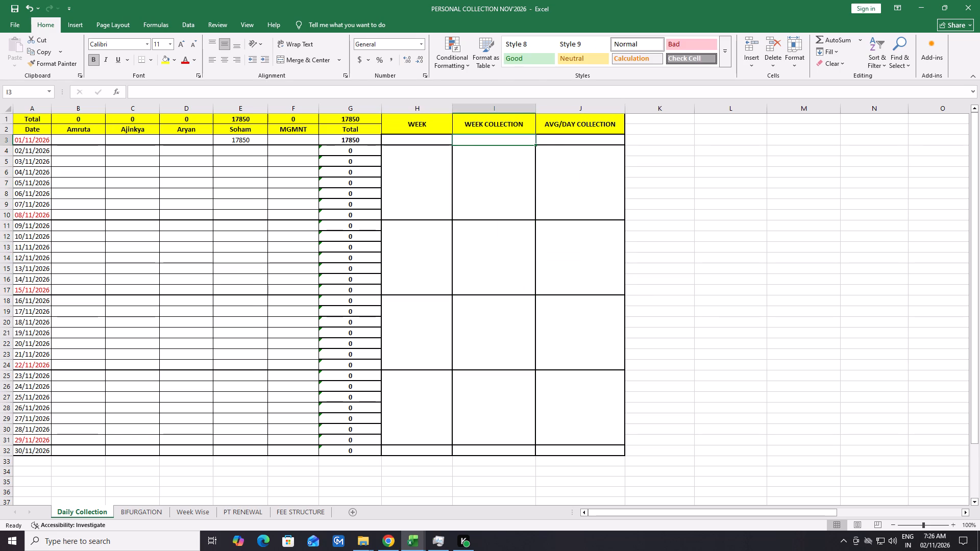
pyautogui.click(563, 140)
pyautogui.click(284, 171)
pyautogui.click(240, 193)
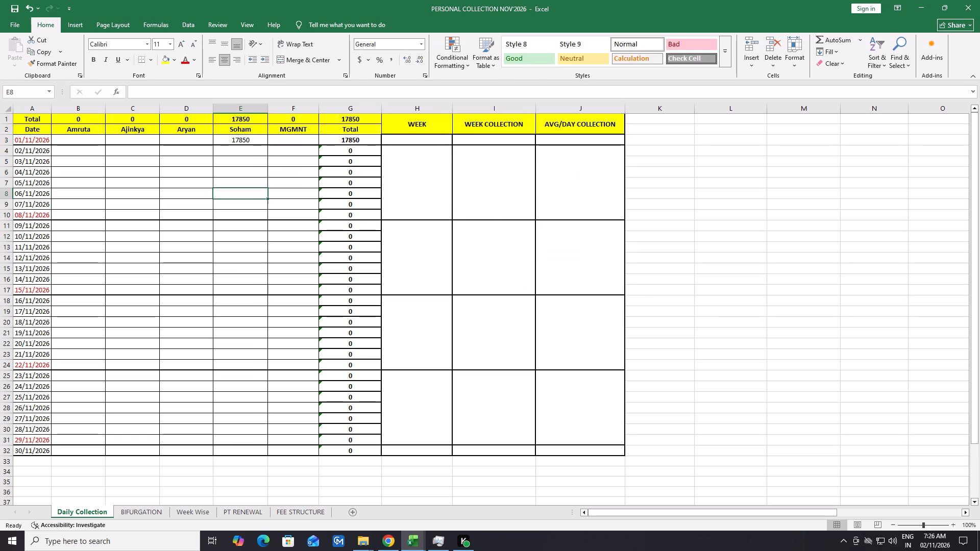
pyautogui.click(297, 182)
pyautogui.click(337, 168)
pyautogui.click(351, 147)
pyautogui.doubleClick(428, 169)
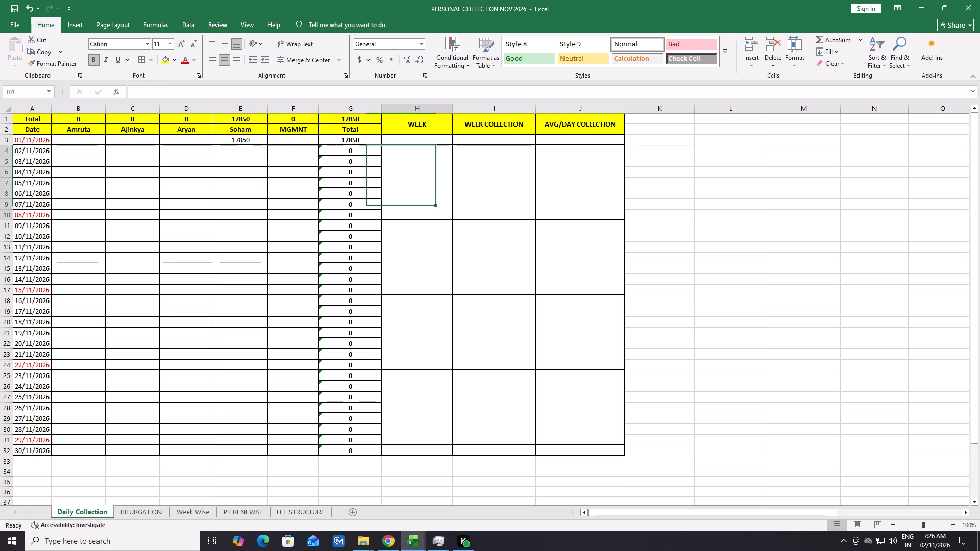
pyautogui.click(469, 172)
pyautogui.click(422, 137)
pyautogui.doubleClick(519, 143)
pyautogui.click(523, 192)
pyautogui.click(581, 190)
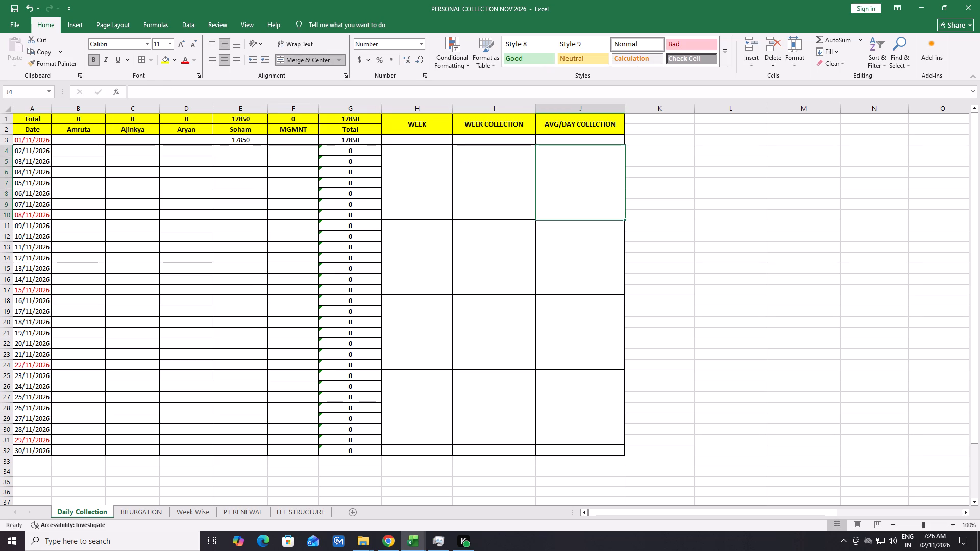
pyautogui.click(442, 133)
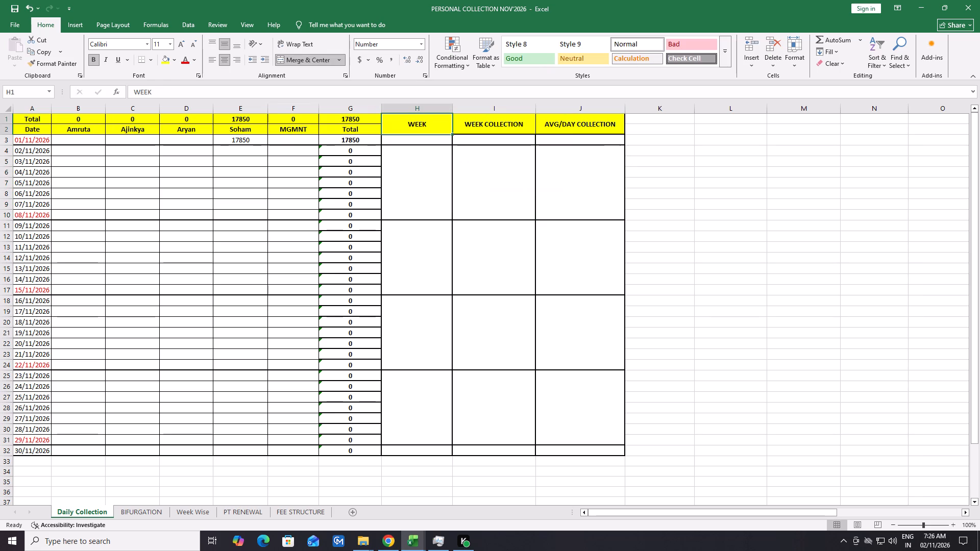
pyautogui.click(444, 139)
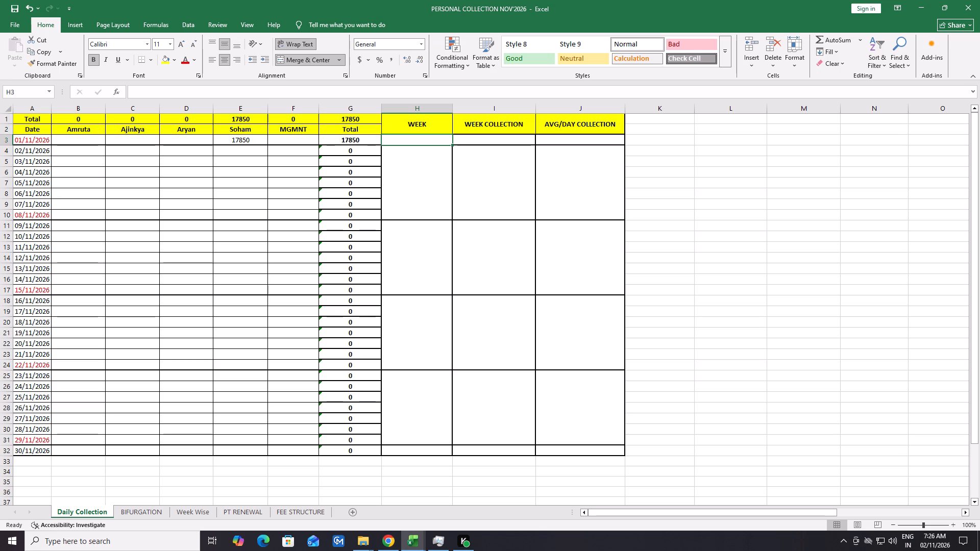
# Ignore the formula error flags on the Total column cells from 02/11/2026 to 30/11/2026.
pyautogui.moveTo(348, 152); pyautogui.dragTo(345, 432)
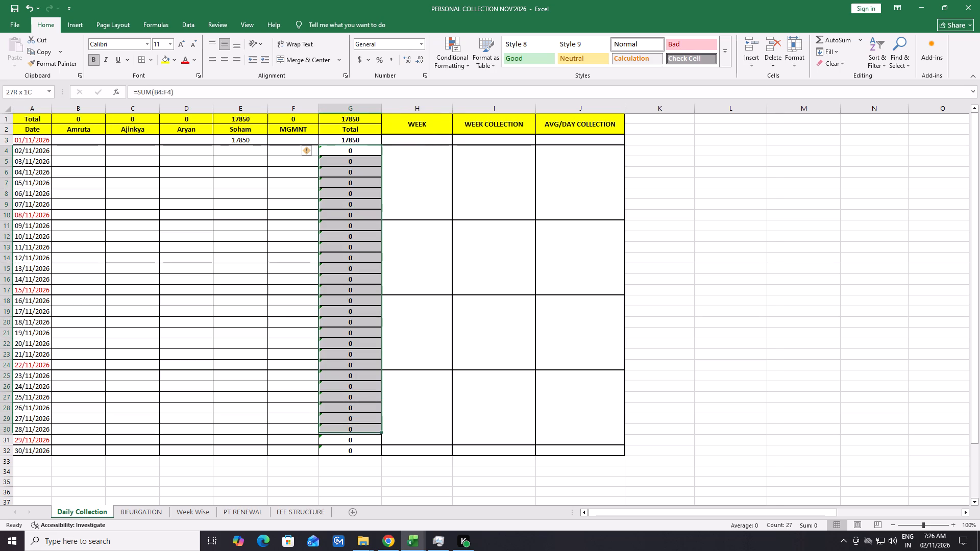
pyautogui.moveTo(345, 432); pyautogui.dragTo(342, 446)
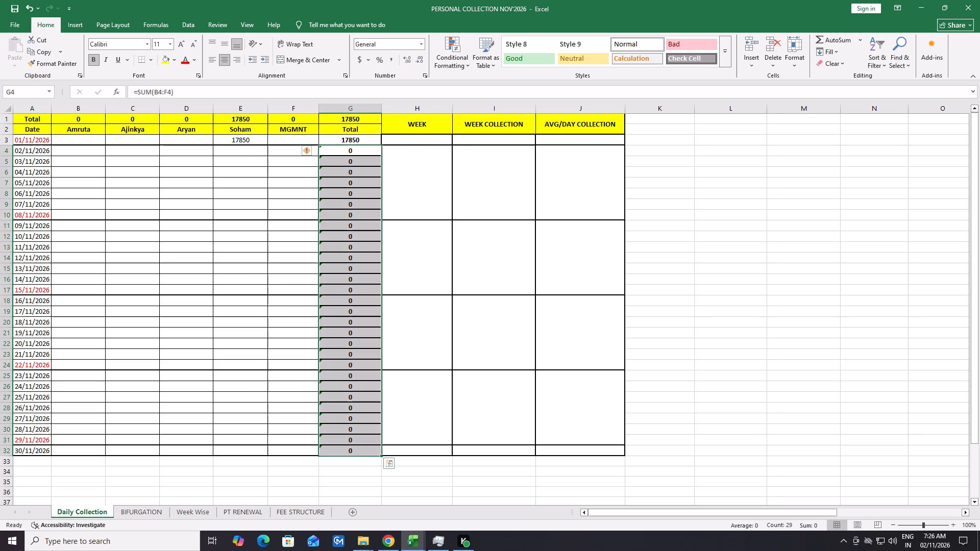
pyautogui.click(309, 153)
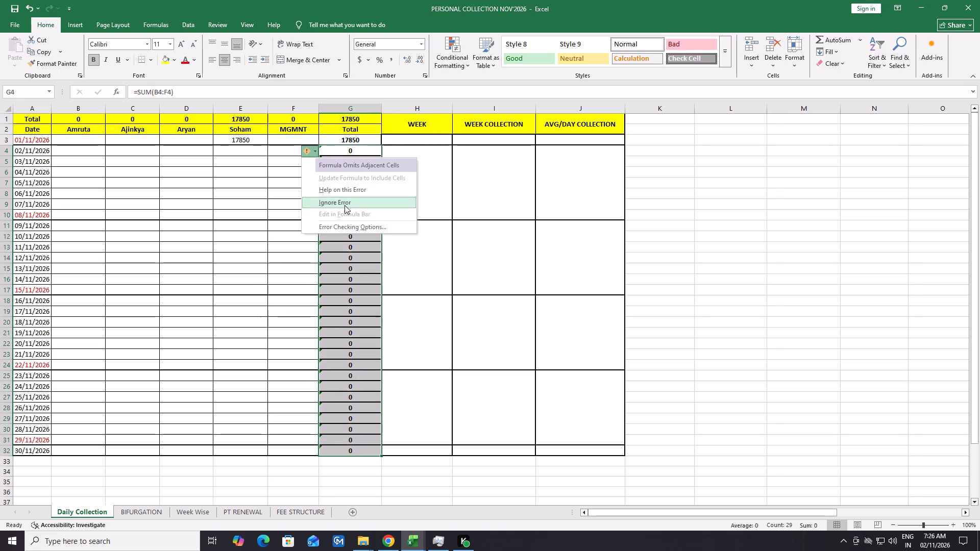
pyautogui.click(345, 205)
pyautogui.click(757, 251)
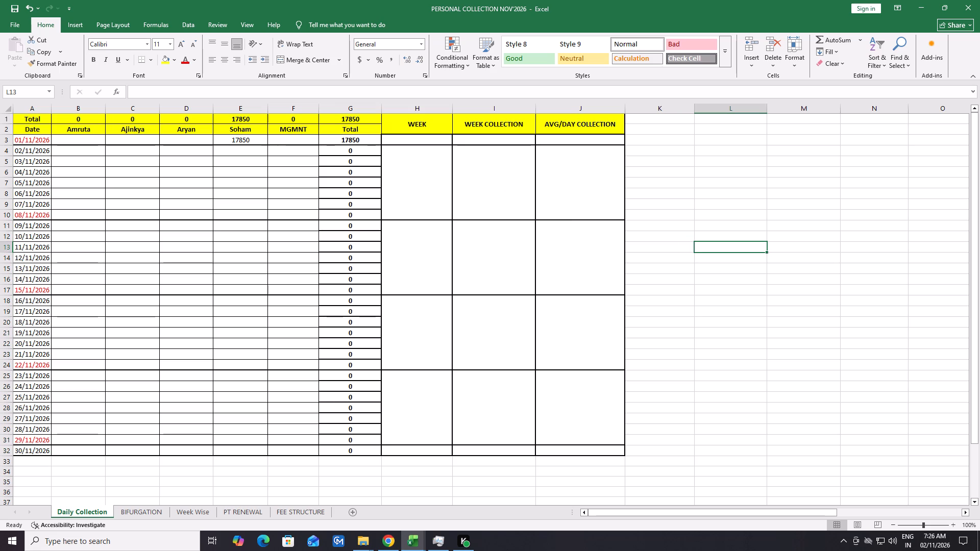
# In the WEEK column, enter WEEK 1 for 01/11/2026, WEEK 2 for 02–08/11/2026 and WEEK 3 for 09–15/11/2026.
pyautogui.click(420, 142)
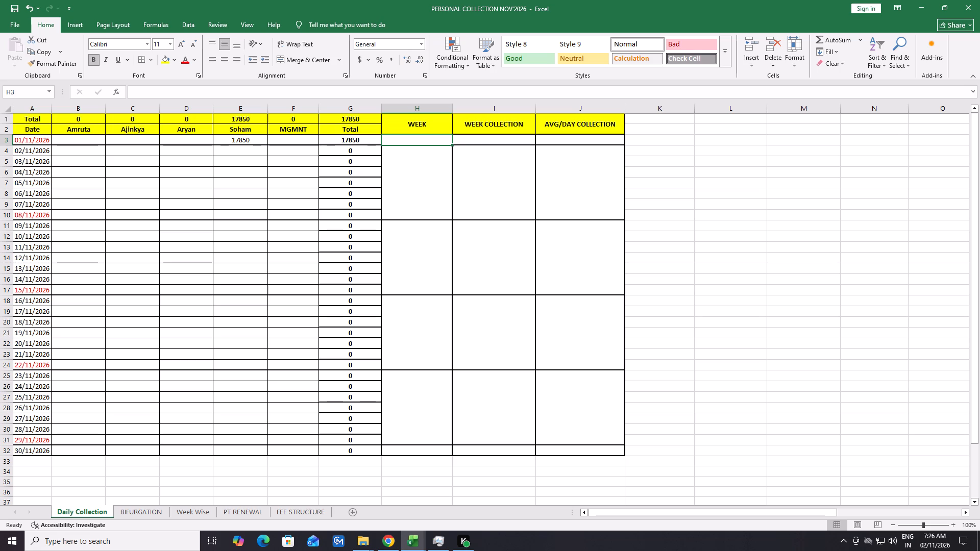
pyautogui.write('WEEK 1')
pyautogui.press('Return')
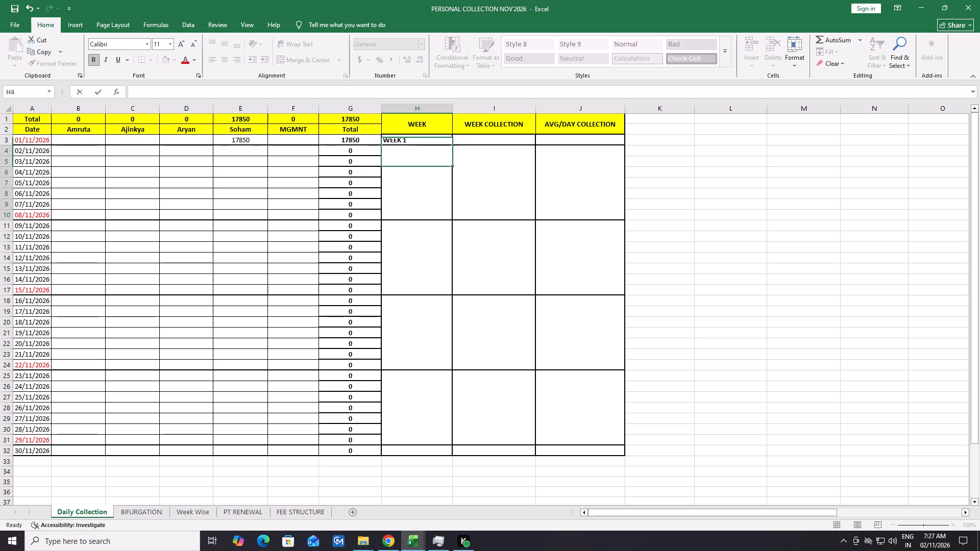
pyautogui.write('WEEK 2')
pyautogui.press('Return')
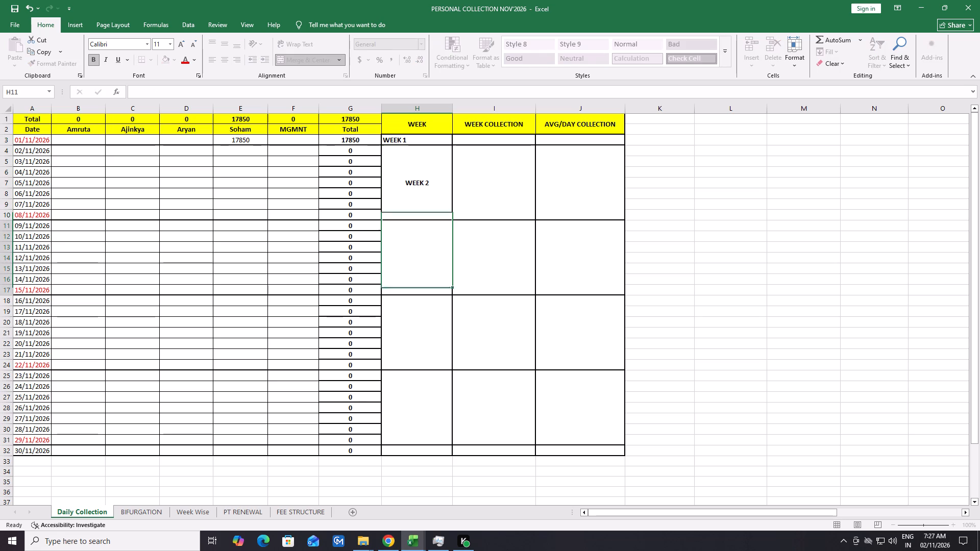
pyautogui.write('WEEL')
pyautogui.press('space')
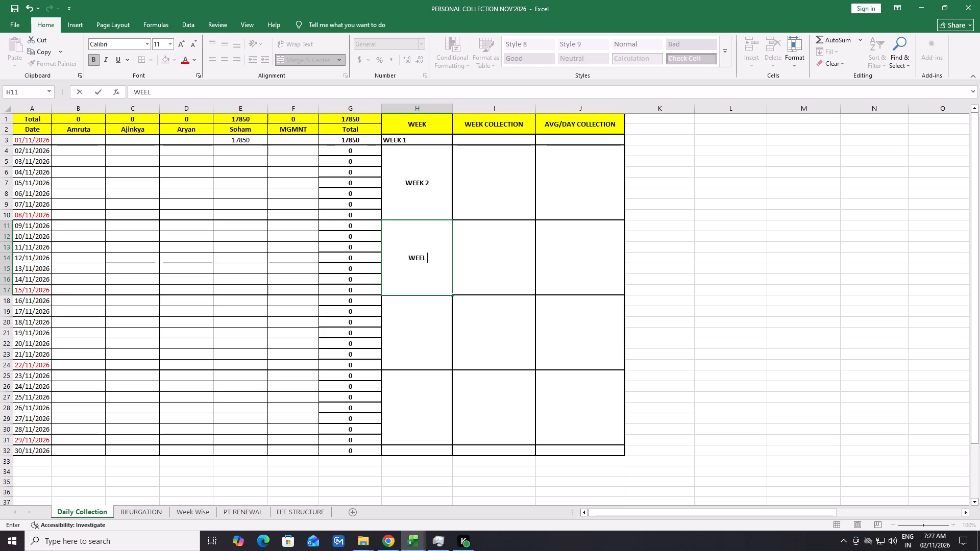
pyautogui.press('BackSpace')
pyautogui.press('BackSpace')
pyautogui.write('K 3')
pyautogui.press('Return')
# In the WEEK column, enter WEEK 4 for 16–22/11/2026, WEEK 5 for 23–29/11/2026 and WEEK 6 for 30/11/2026.
pyautogui.write('WEEK 4')
pyautogui.press('Return')
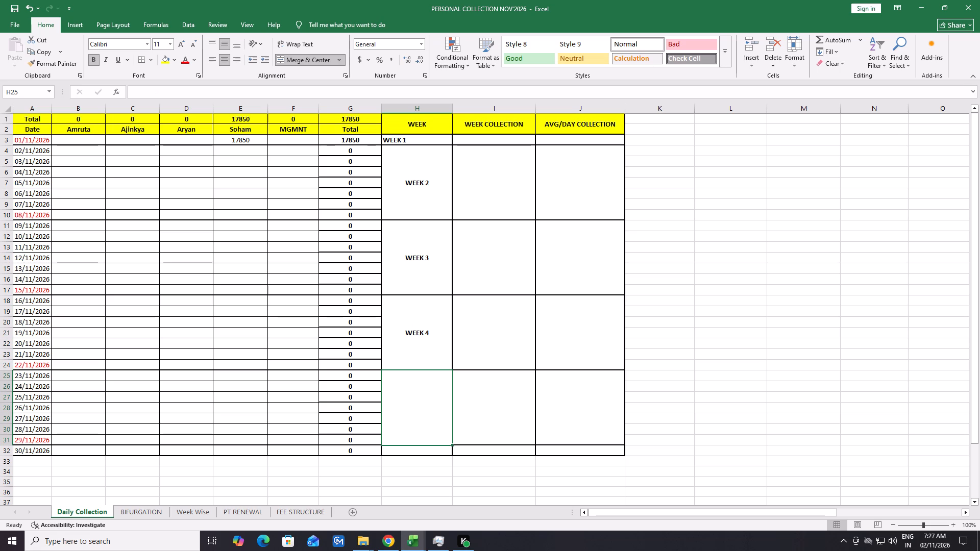
pyautogui.write('WEEK 5')
pyautogui.press('Return')
pyautogui.write('WEEK')
pyautogui.press('space')
pyautogui.press('6')
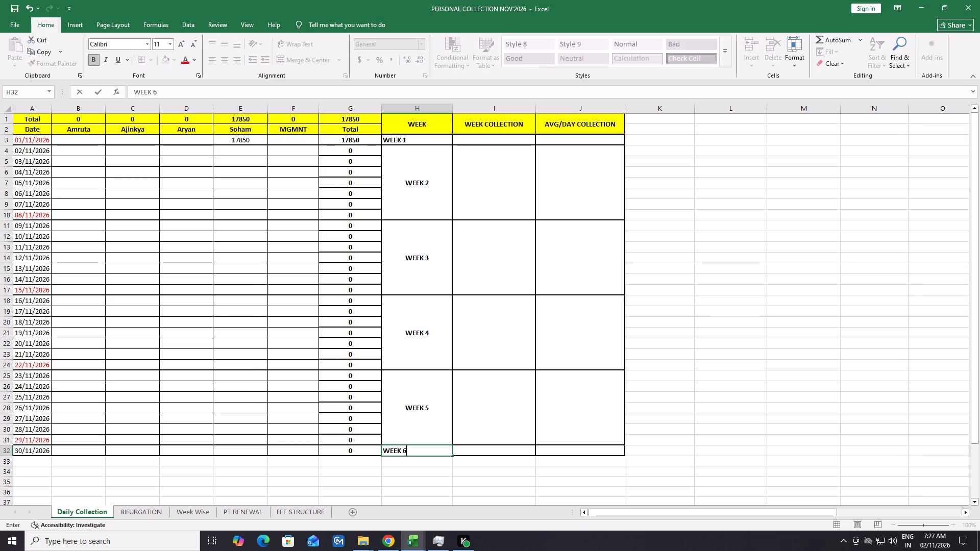
pyautogui.press('Return')
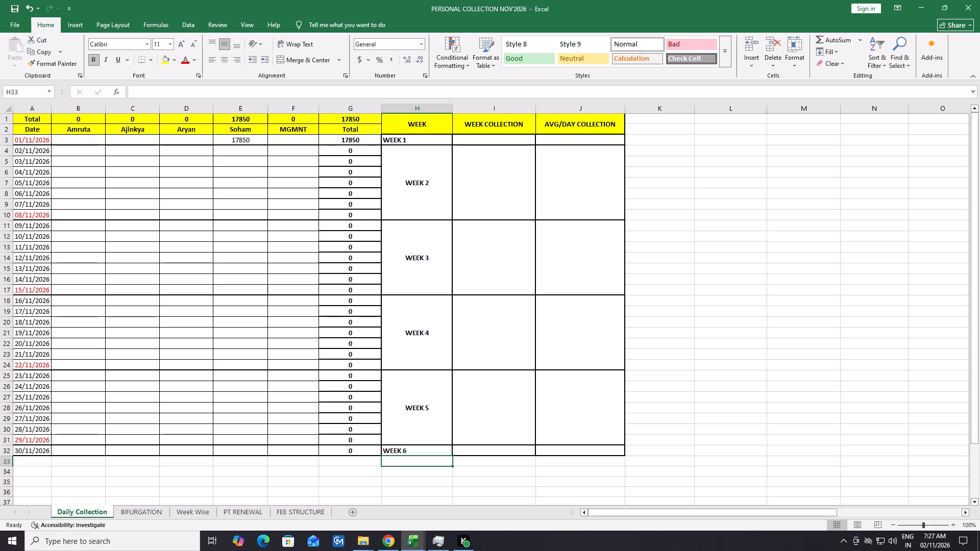
# Centre the WEEK 1 label horizontally in its cell beside 01/11/2026.
pyautogui.click(408, 458)
pyautogui.click(416, 138)
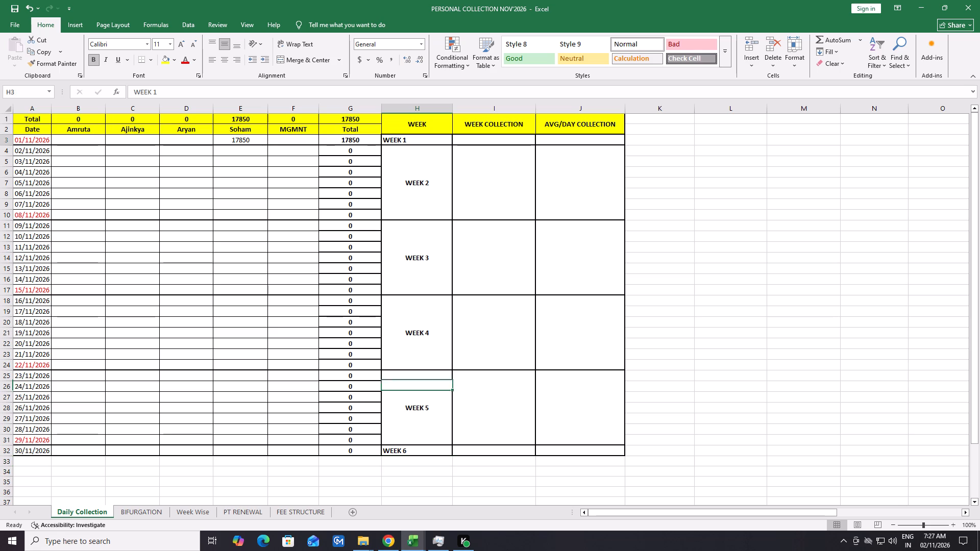
pyautogui.click(218, 58)
pyautogui.click(223, 60)
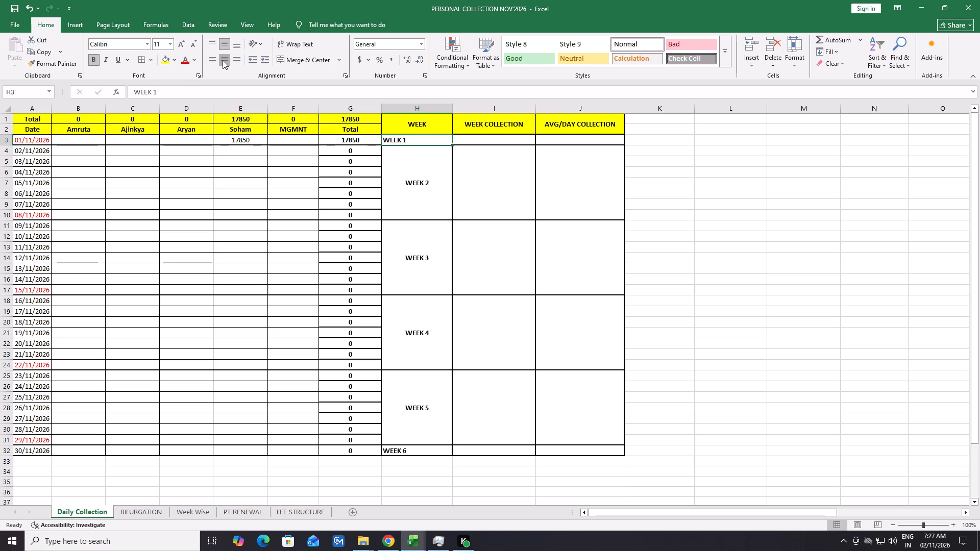
# Centre the WEEK 6 label horizontally in its cell beside 30/11/2026.
pyautogui.click(730, 196)
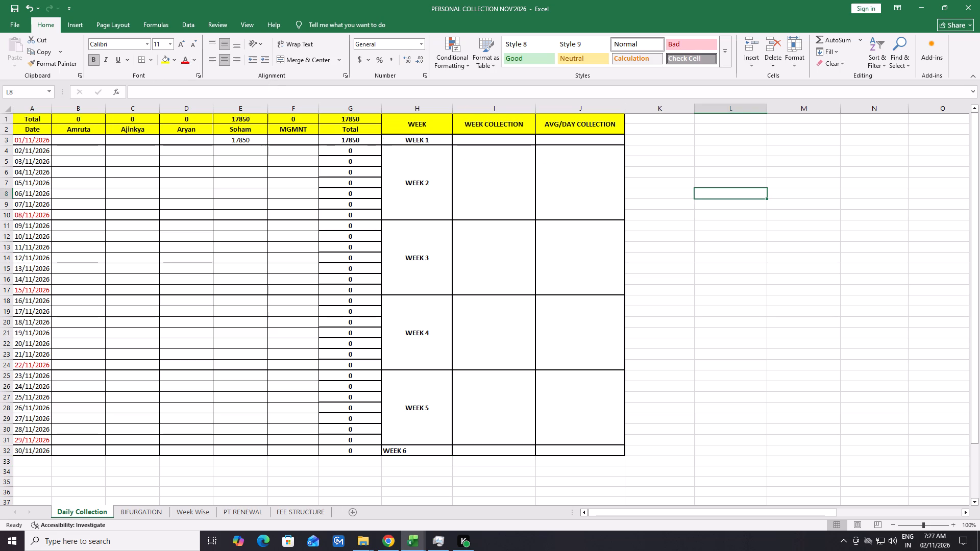
pyautogui.click(428, 449)
pyautogui.click(227, 60)
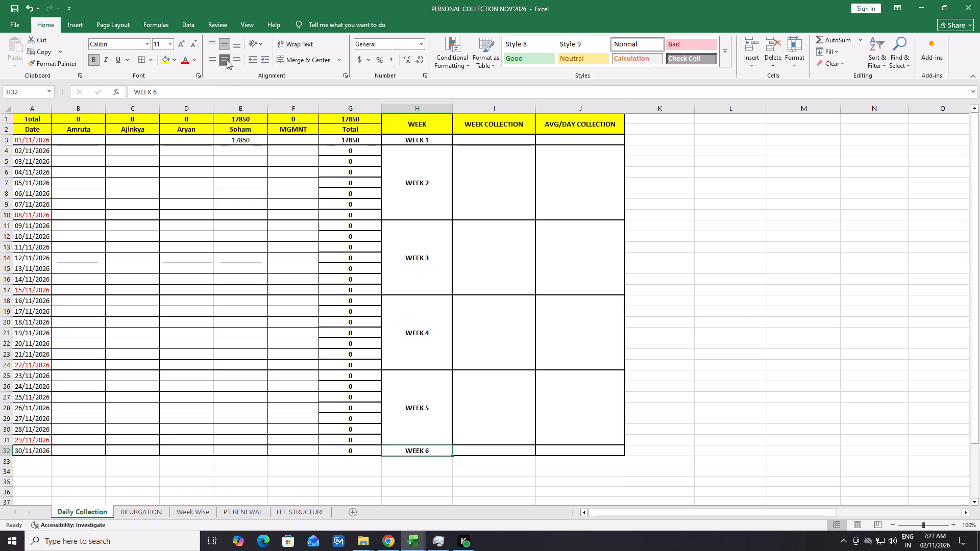
pyautogui.click(781, 289)
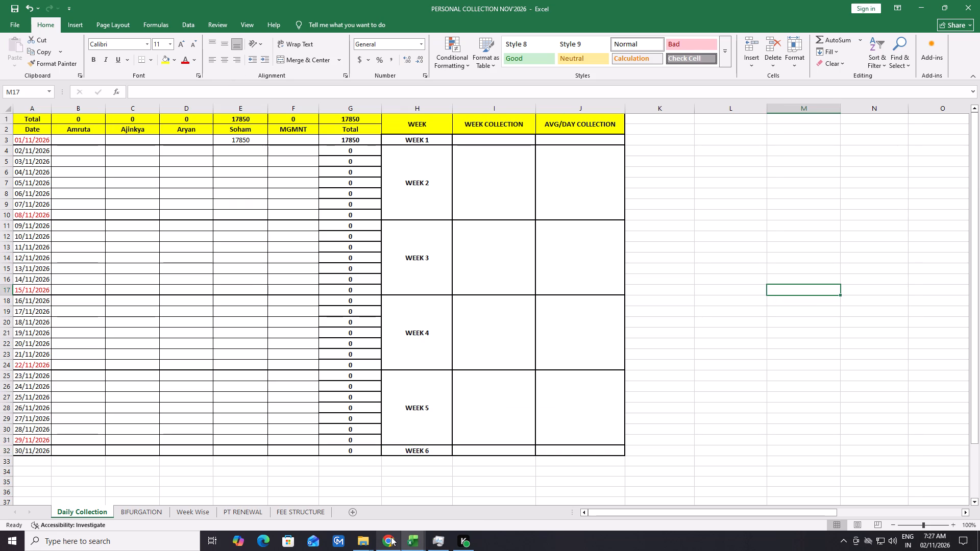
# Examine the Entry Sheets of the MASSAGE NOVEMBER 2026 and MEMBERSHIP NOVEMBER 2026 workbooks.
pyautogui.click(406, 544)
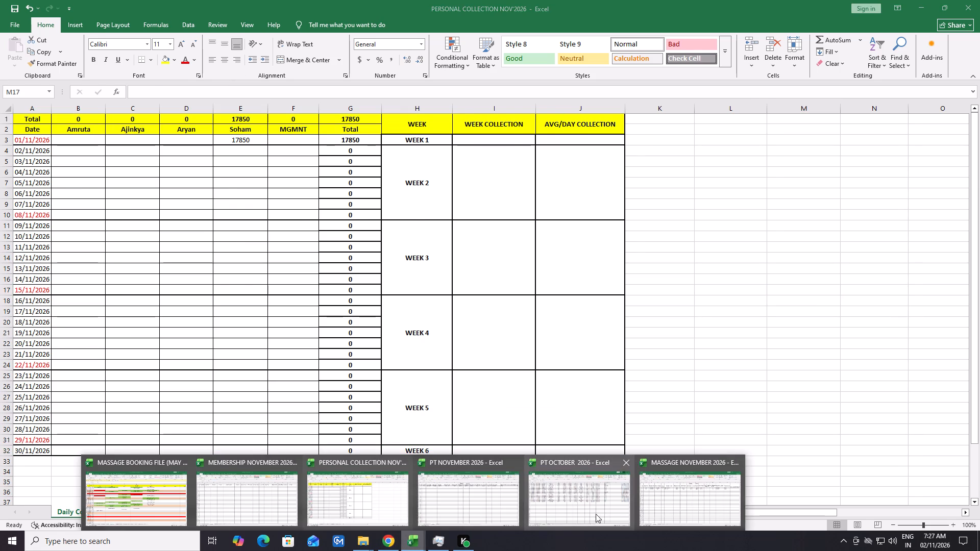
pyautogui.moveTo(587, 497); pyautogui.dragTo(646, 495)
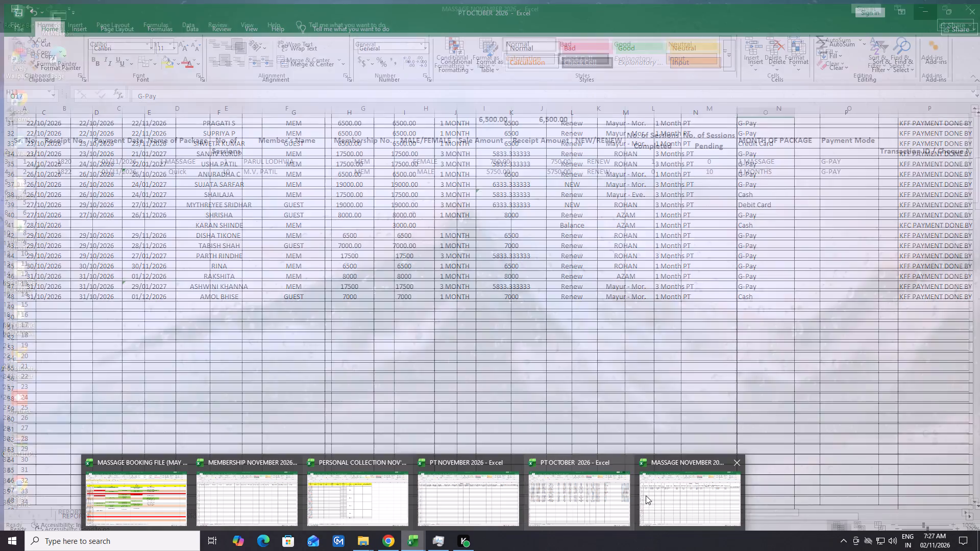
pyautogui.moveTo(646, 495); pyautogui.dragTo(665, 495)
pyautogui.moveTo(665, 495); pyautogui.dragTo(635, 495)
pyautogui.click(635, 495)
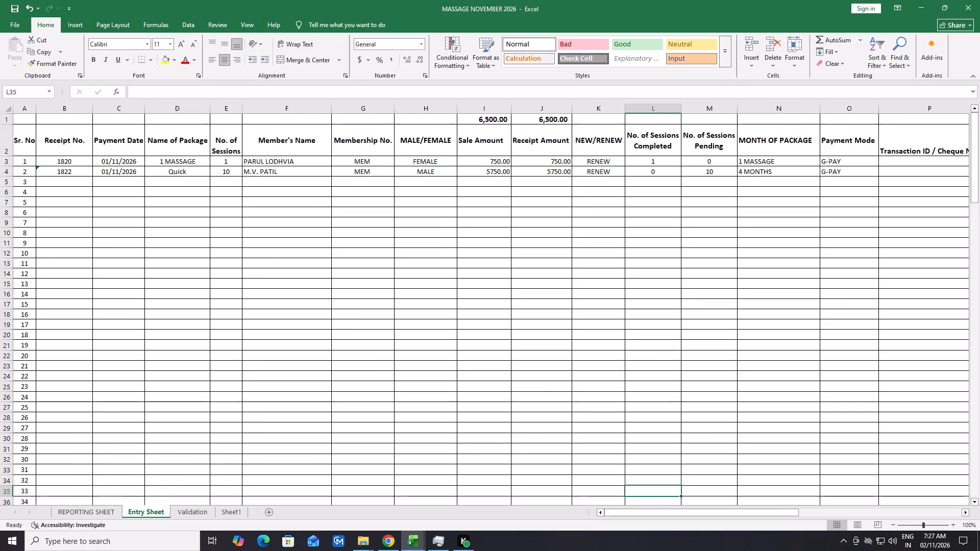
pyautogui.click(546, 474)
pyautogui.click(420, 538)
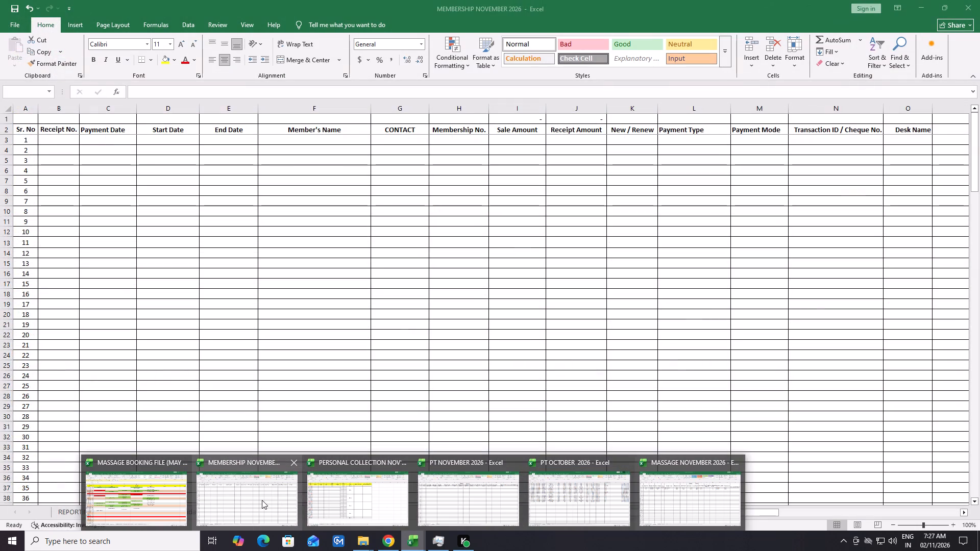
pyautogui.click(262, 500)
pyautogui.click(473, 227)
pyautogui.scroll(3, 552, 249)
pyautogui.click(487, 286)
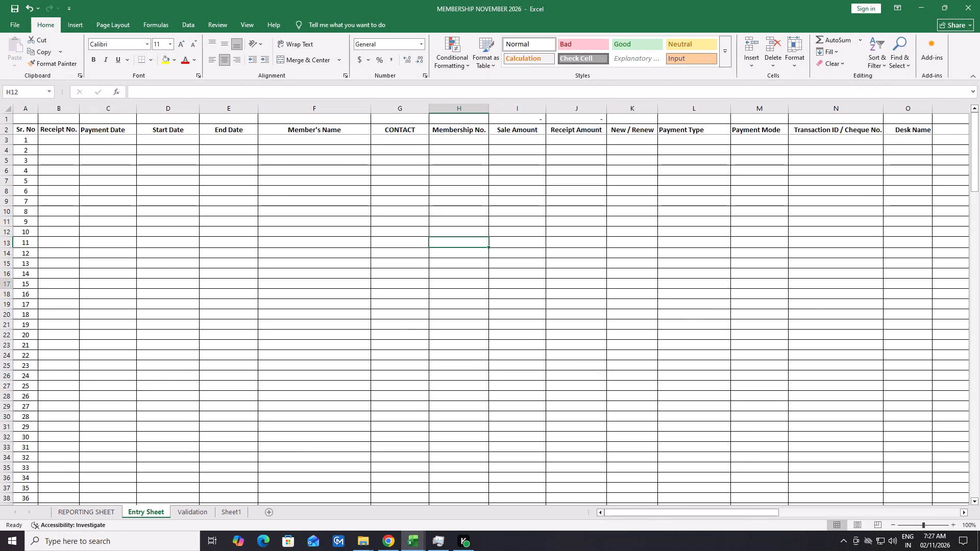
pyautogui.moveTo(625, 316); pyautogui.dragTo(519, 327, button='middle')
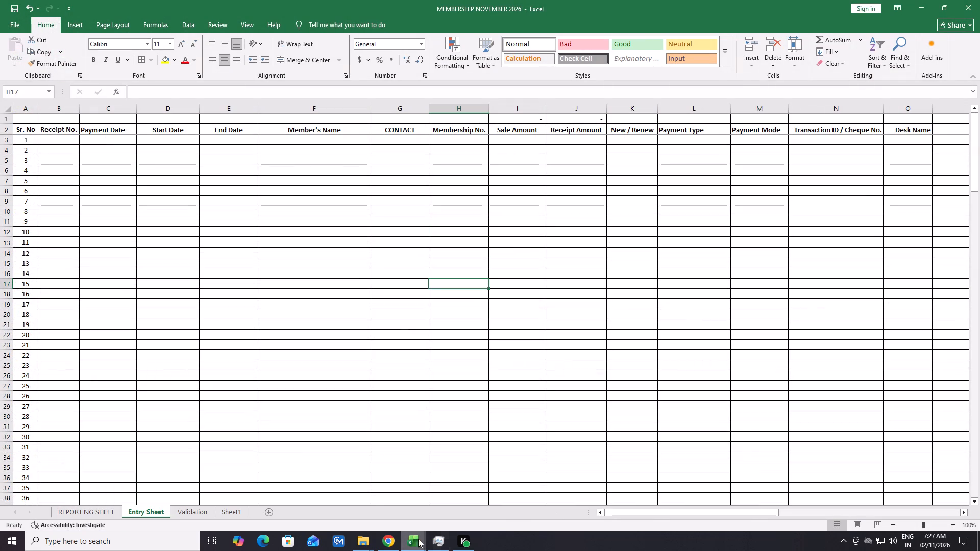
# Return to the PERSONAL COLLECTION NOV'2026 workbook and select the WEEK COLLECTION cell for WEEK 1.
pyautogui.click(414, 538)
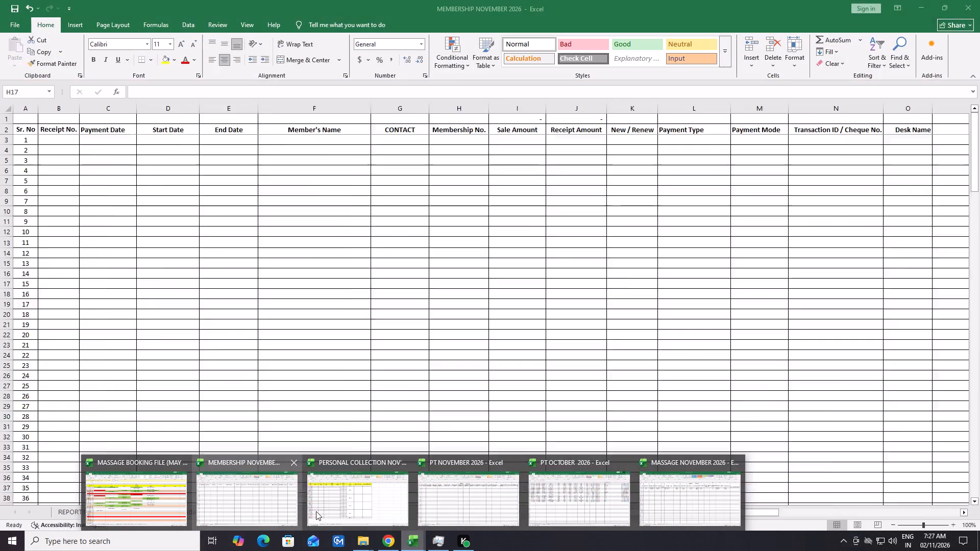
pyautogui.click(357, 513)
pyautogui.doubleClick(282, 345)
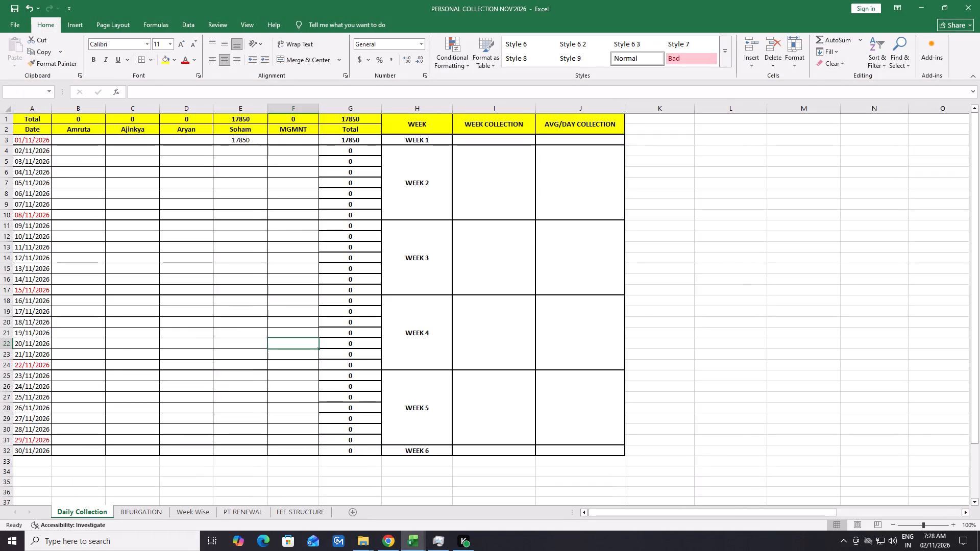
pyautogui.click(485, 152)
pyautogui.click(500, 129)
pyautogui.click(500, 138)
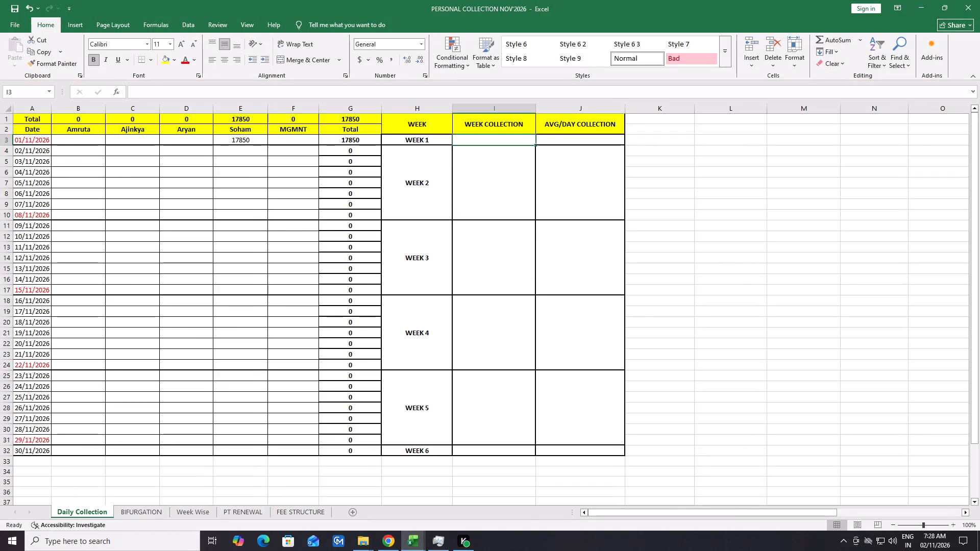
# Open the system calendar.
pyautogui.click(939, 542)
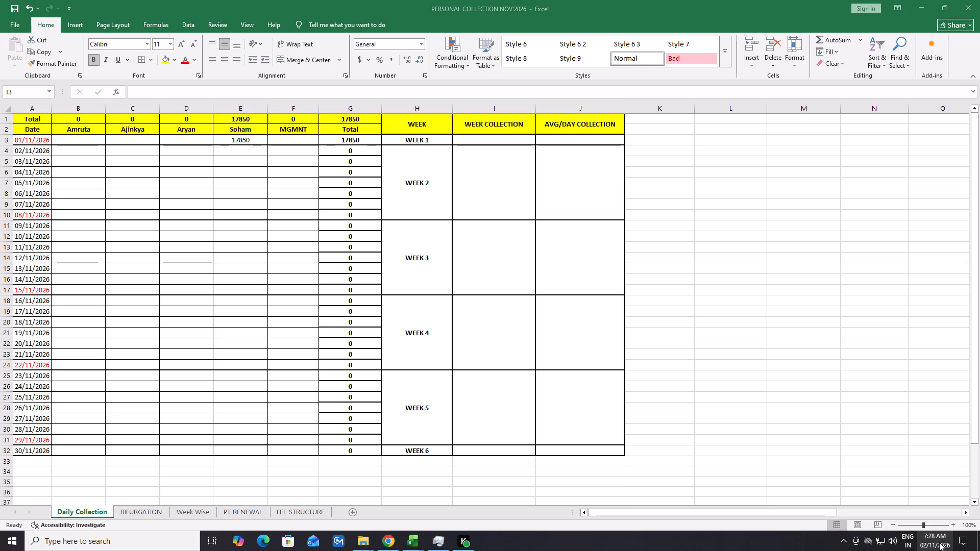
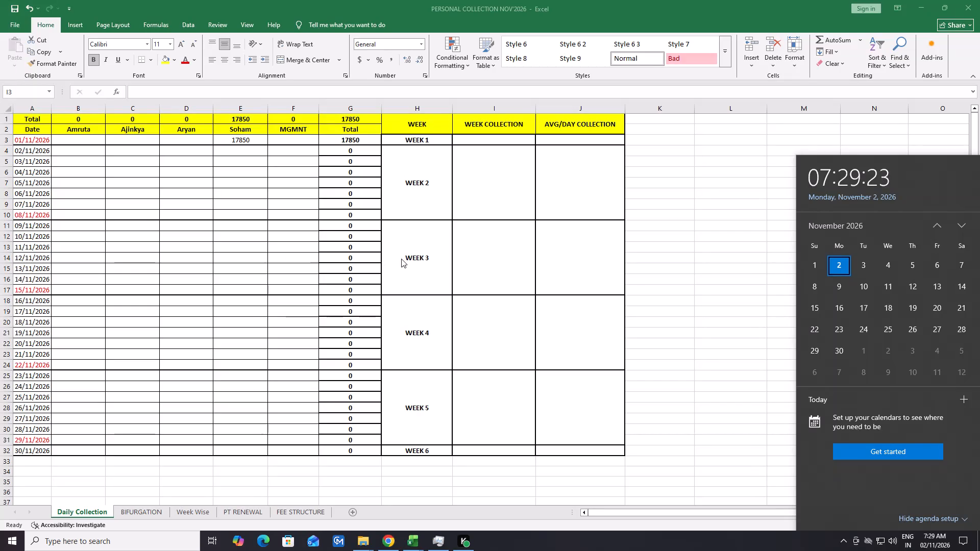
# Dismiss the system calendar and return to the Daily Collection sheet.
pyautogui.press('Right')
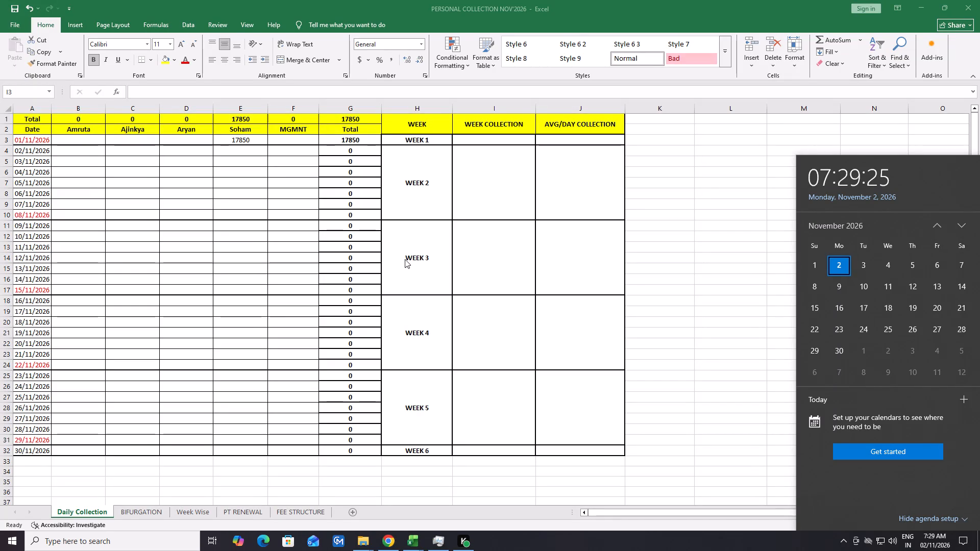
pyautogui.press('Right')
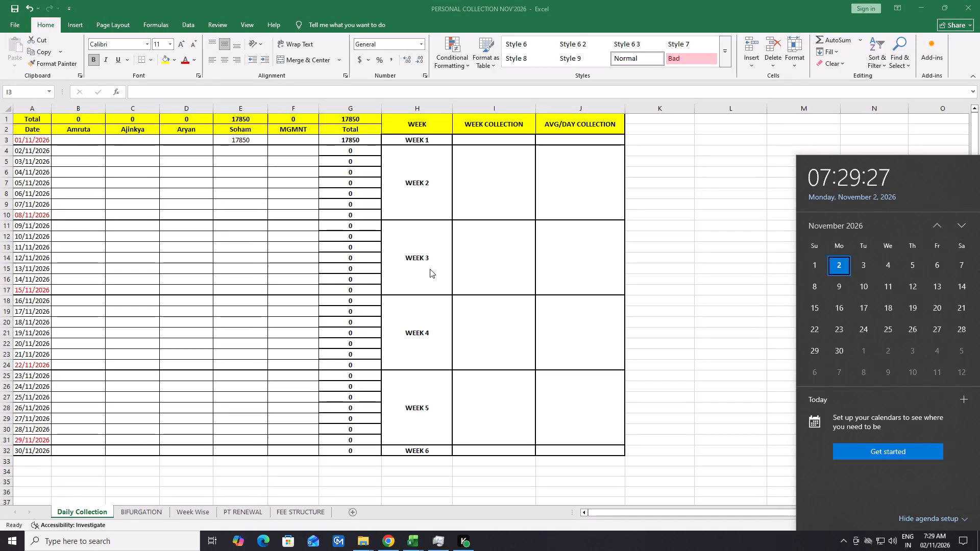
pyautogui.click(430, 269)
pyautogui.click(672, 304)
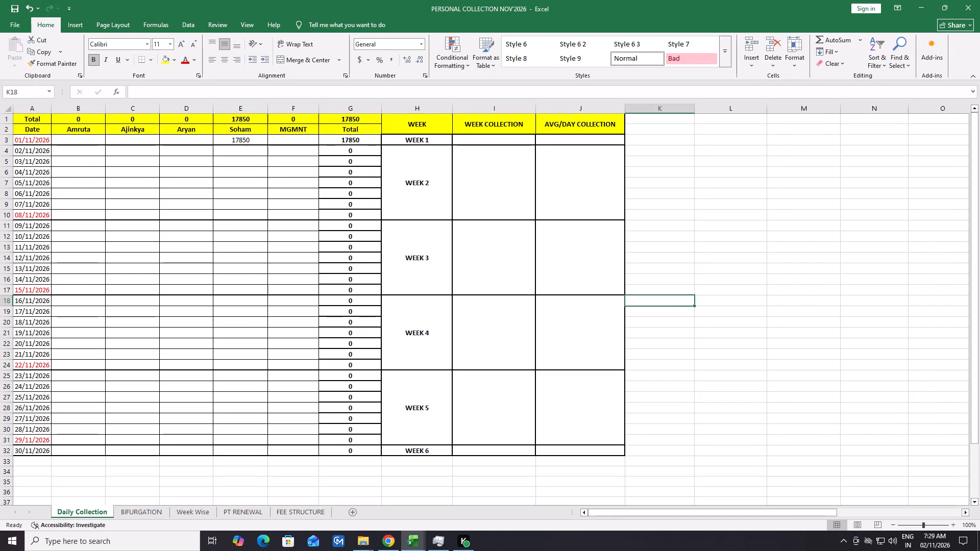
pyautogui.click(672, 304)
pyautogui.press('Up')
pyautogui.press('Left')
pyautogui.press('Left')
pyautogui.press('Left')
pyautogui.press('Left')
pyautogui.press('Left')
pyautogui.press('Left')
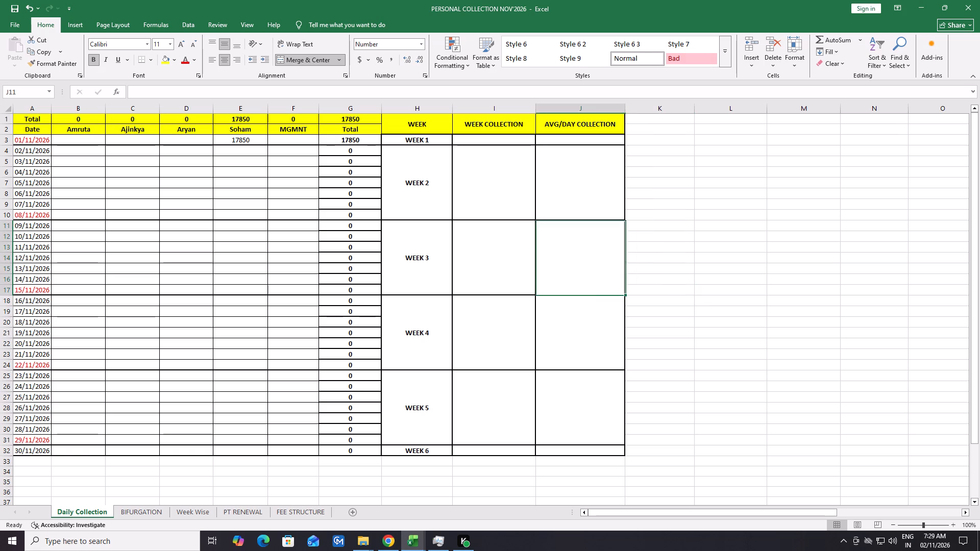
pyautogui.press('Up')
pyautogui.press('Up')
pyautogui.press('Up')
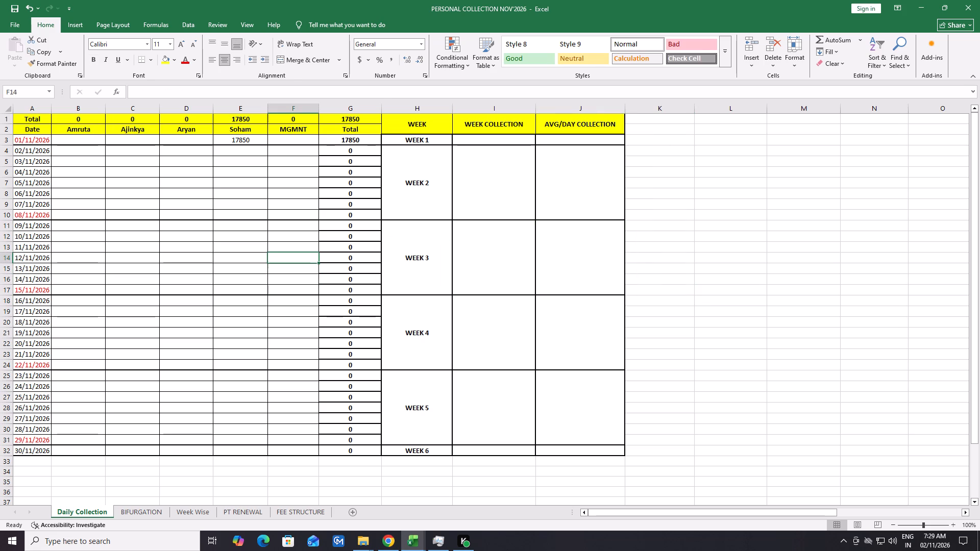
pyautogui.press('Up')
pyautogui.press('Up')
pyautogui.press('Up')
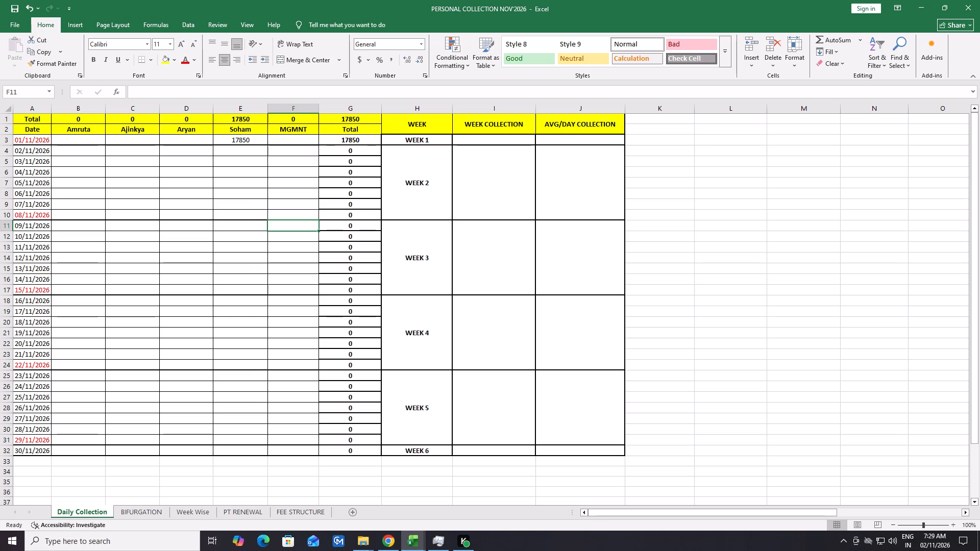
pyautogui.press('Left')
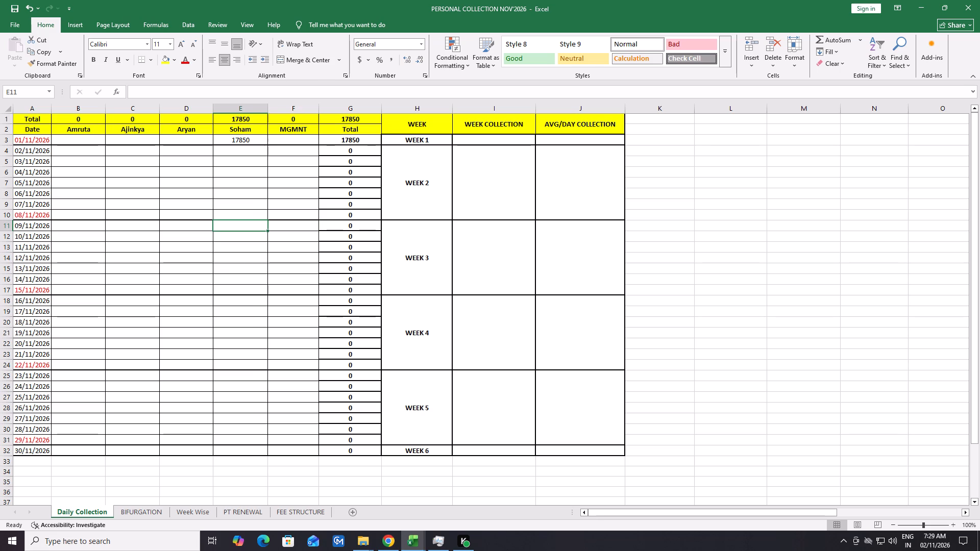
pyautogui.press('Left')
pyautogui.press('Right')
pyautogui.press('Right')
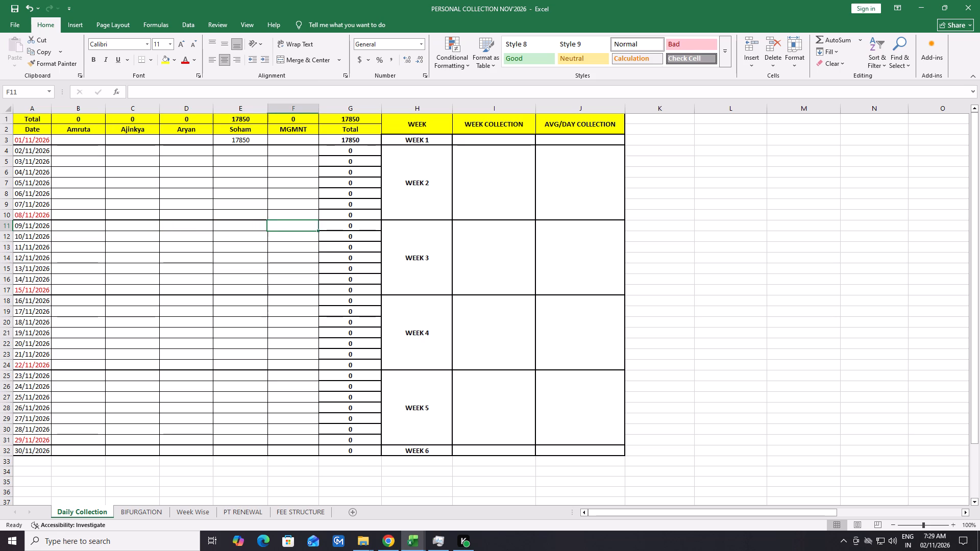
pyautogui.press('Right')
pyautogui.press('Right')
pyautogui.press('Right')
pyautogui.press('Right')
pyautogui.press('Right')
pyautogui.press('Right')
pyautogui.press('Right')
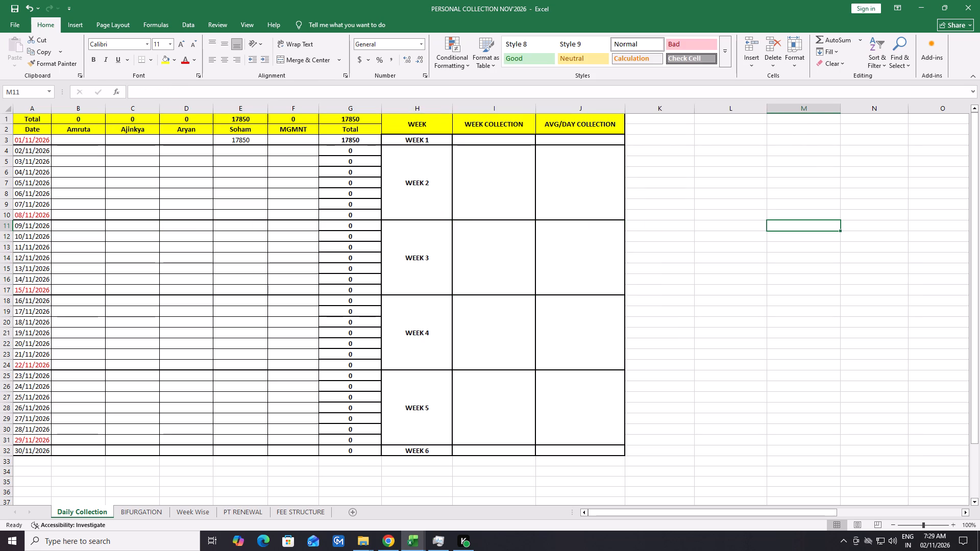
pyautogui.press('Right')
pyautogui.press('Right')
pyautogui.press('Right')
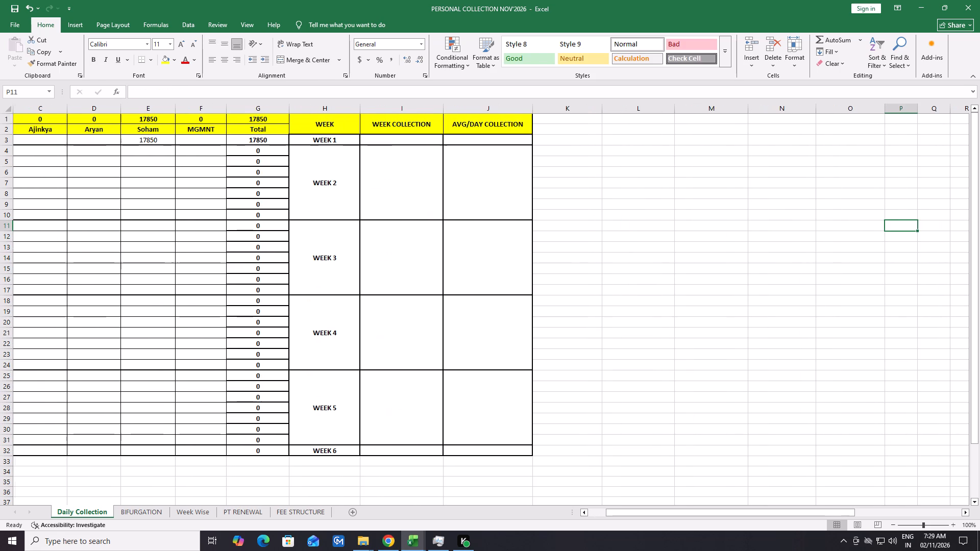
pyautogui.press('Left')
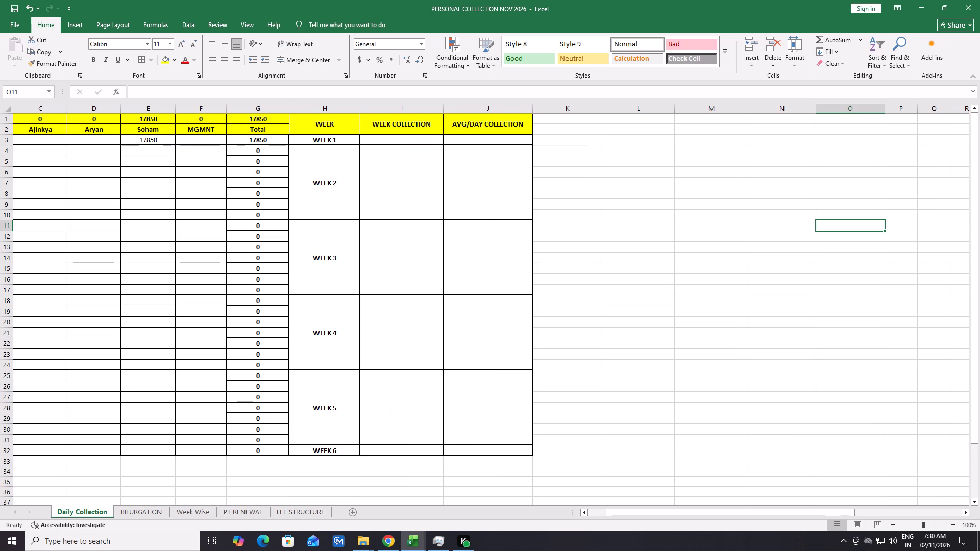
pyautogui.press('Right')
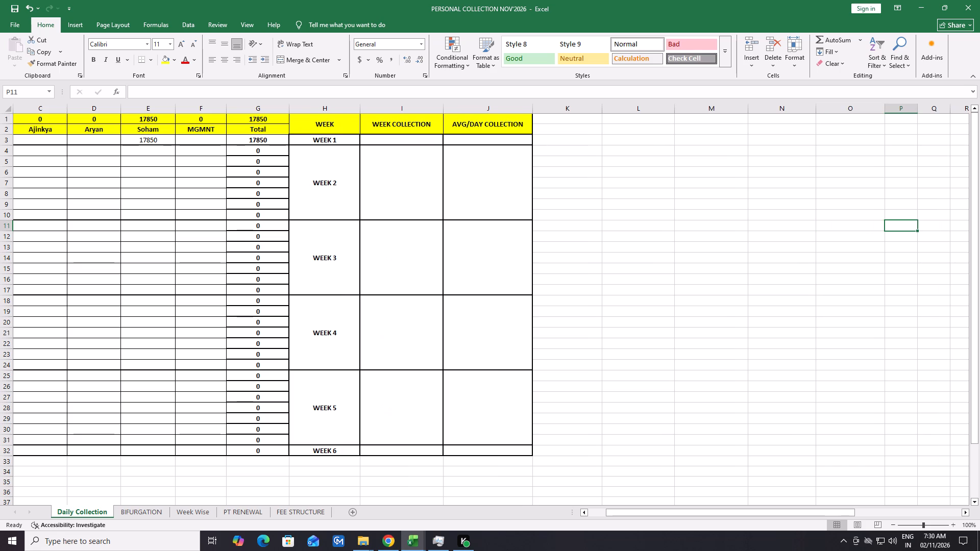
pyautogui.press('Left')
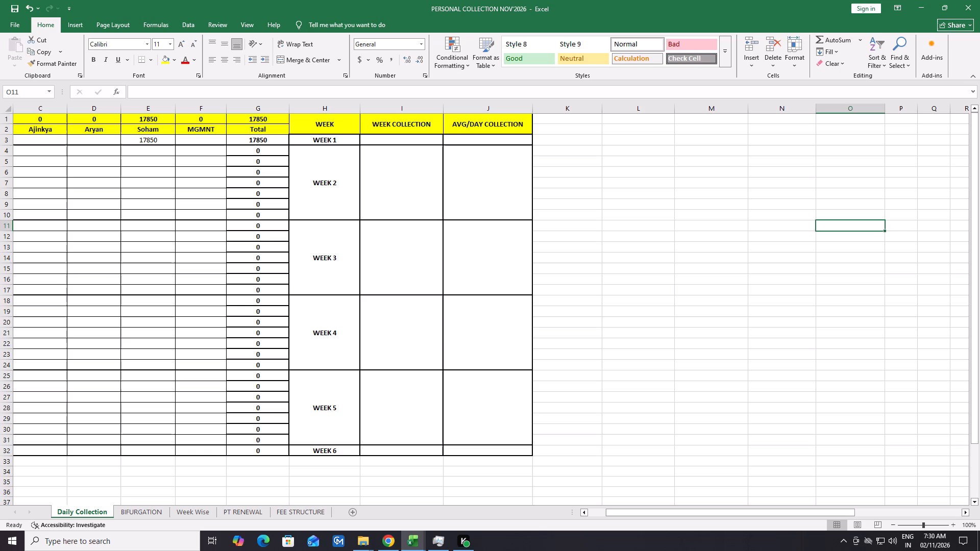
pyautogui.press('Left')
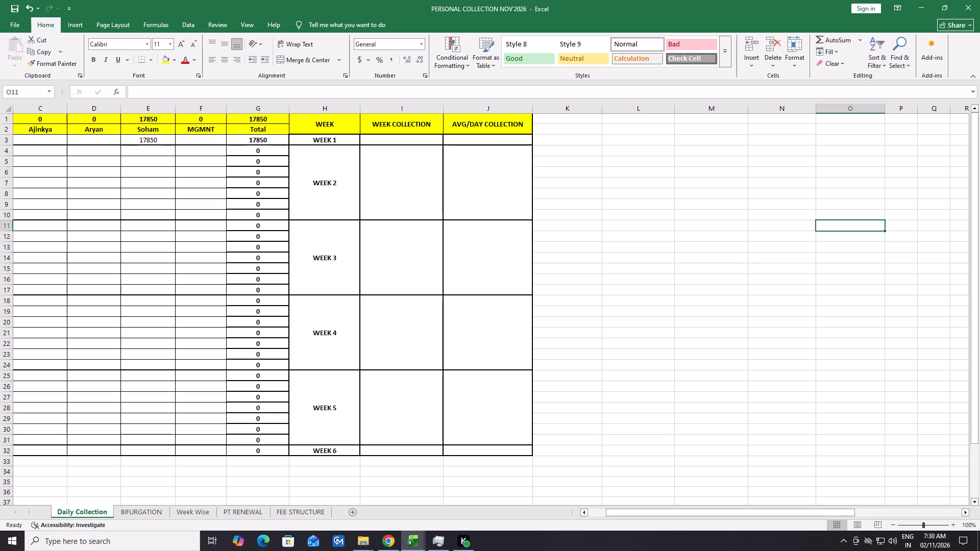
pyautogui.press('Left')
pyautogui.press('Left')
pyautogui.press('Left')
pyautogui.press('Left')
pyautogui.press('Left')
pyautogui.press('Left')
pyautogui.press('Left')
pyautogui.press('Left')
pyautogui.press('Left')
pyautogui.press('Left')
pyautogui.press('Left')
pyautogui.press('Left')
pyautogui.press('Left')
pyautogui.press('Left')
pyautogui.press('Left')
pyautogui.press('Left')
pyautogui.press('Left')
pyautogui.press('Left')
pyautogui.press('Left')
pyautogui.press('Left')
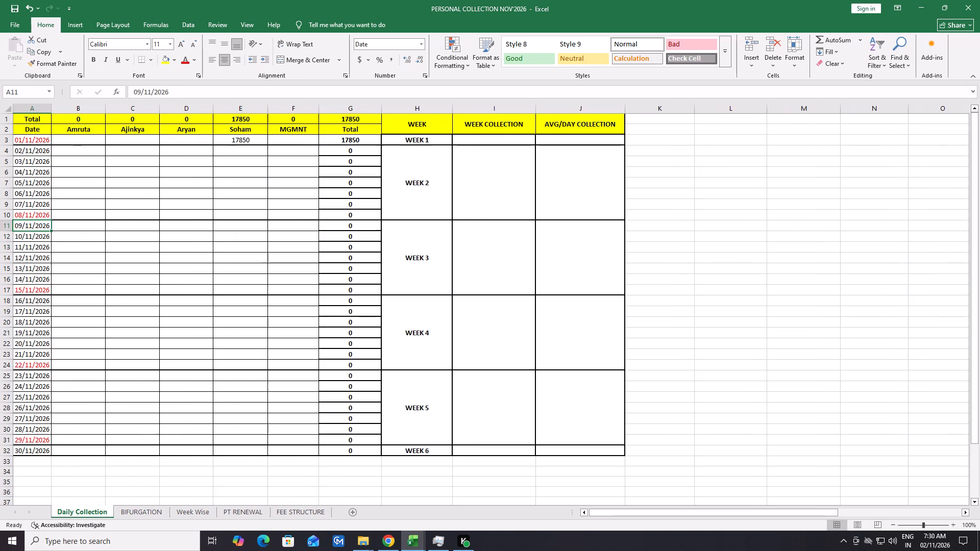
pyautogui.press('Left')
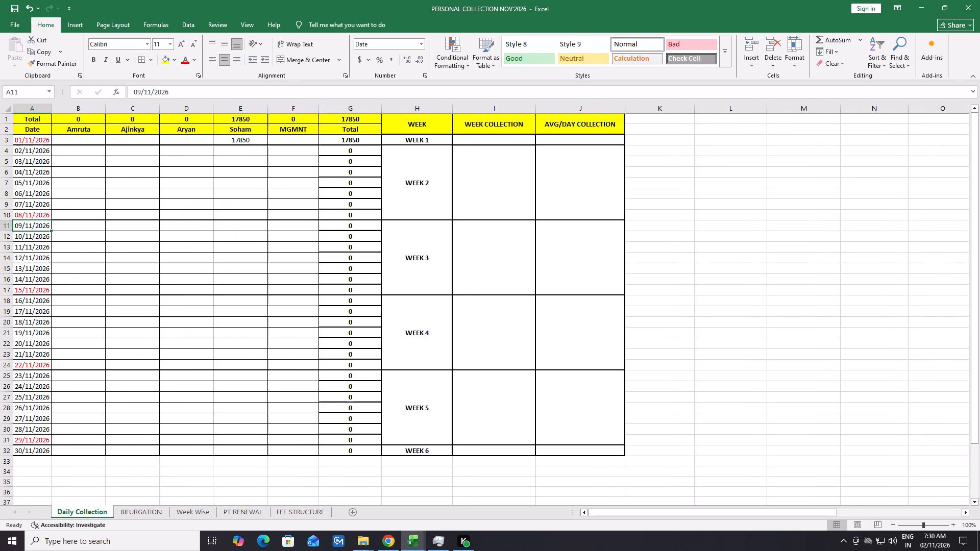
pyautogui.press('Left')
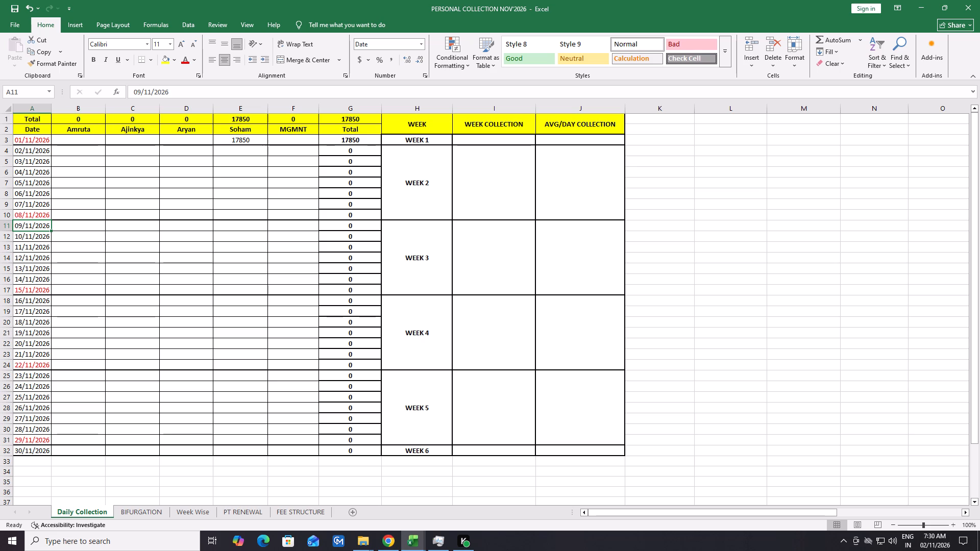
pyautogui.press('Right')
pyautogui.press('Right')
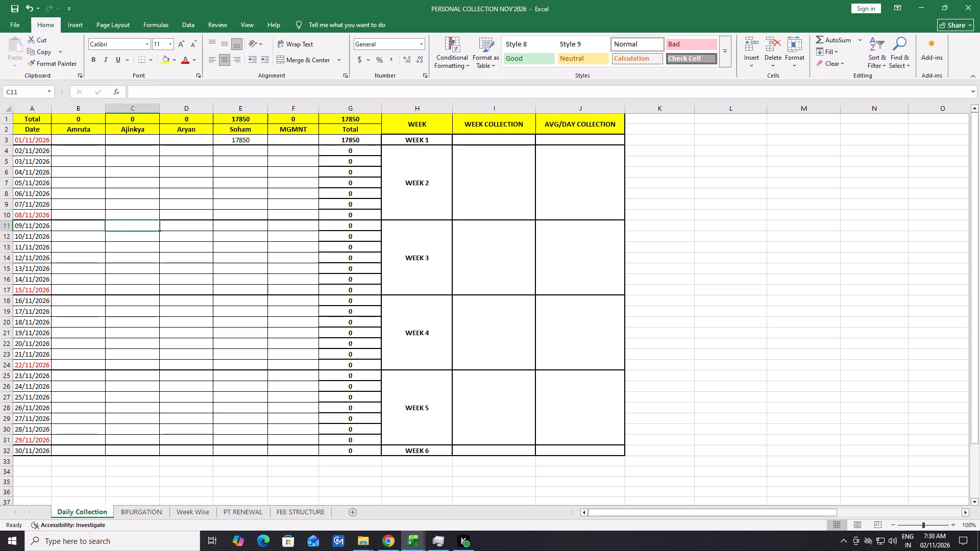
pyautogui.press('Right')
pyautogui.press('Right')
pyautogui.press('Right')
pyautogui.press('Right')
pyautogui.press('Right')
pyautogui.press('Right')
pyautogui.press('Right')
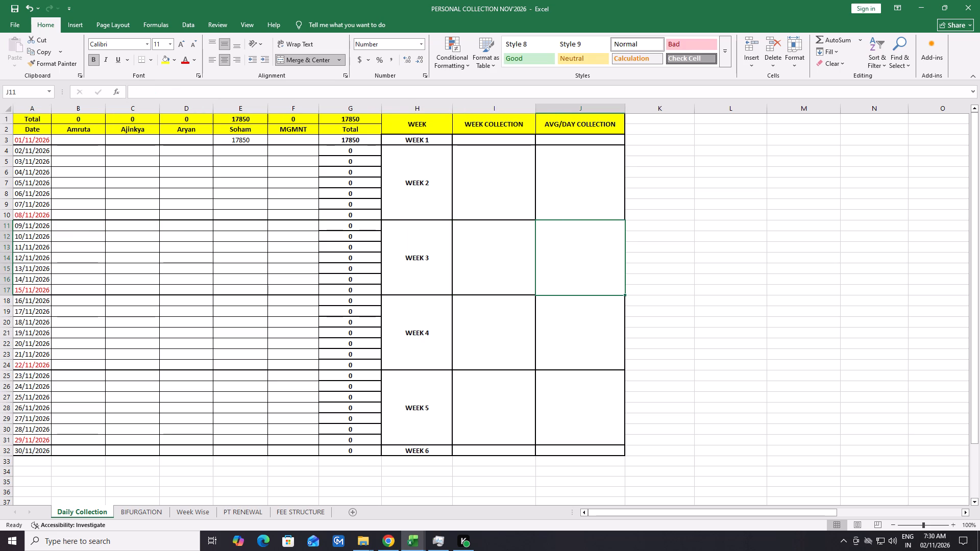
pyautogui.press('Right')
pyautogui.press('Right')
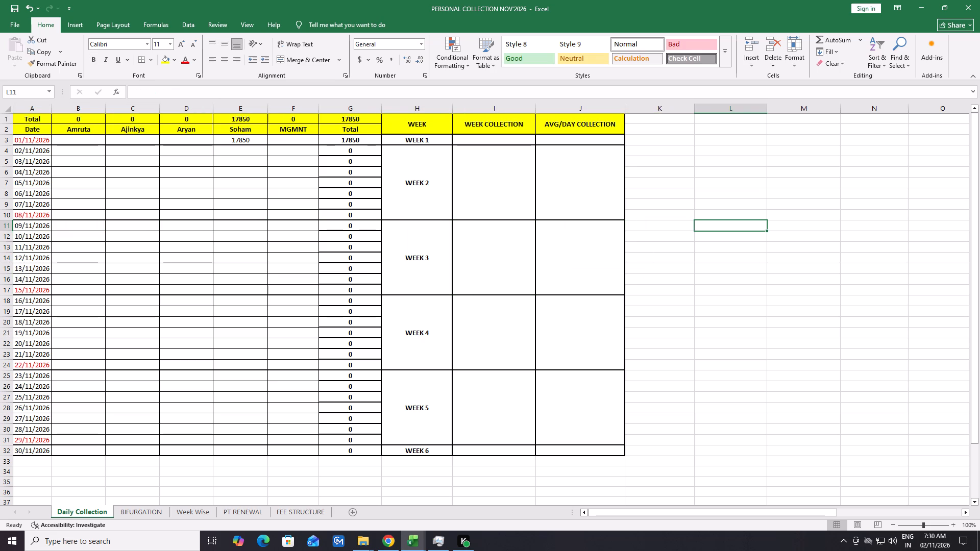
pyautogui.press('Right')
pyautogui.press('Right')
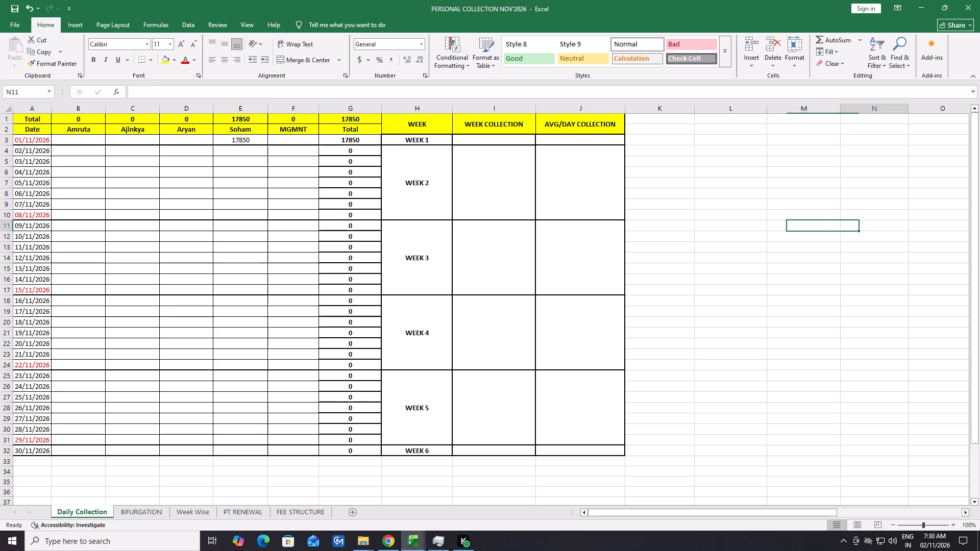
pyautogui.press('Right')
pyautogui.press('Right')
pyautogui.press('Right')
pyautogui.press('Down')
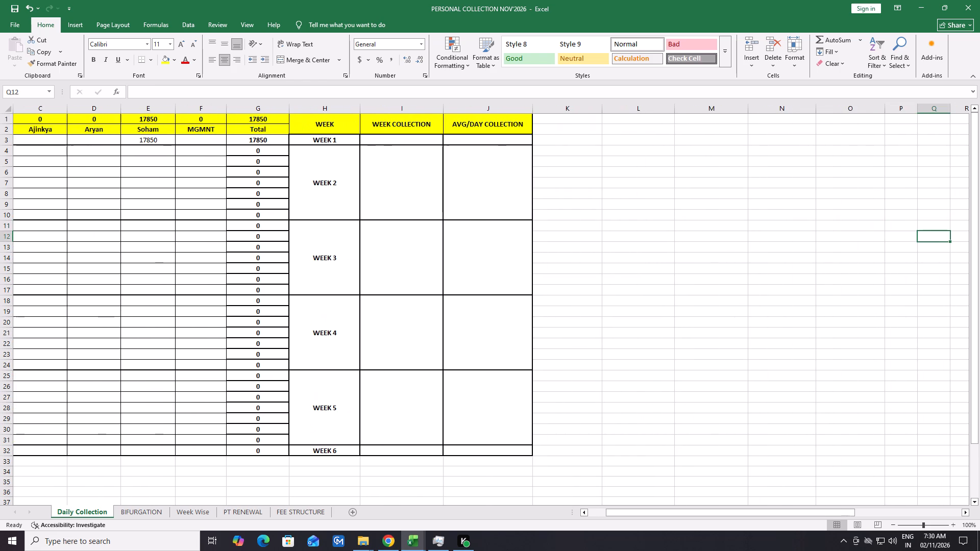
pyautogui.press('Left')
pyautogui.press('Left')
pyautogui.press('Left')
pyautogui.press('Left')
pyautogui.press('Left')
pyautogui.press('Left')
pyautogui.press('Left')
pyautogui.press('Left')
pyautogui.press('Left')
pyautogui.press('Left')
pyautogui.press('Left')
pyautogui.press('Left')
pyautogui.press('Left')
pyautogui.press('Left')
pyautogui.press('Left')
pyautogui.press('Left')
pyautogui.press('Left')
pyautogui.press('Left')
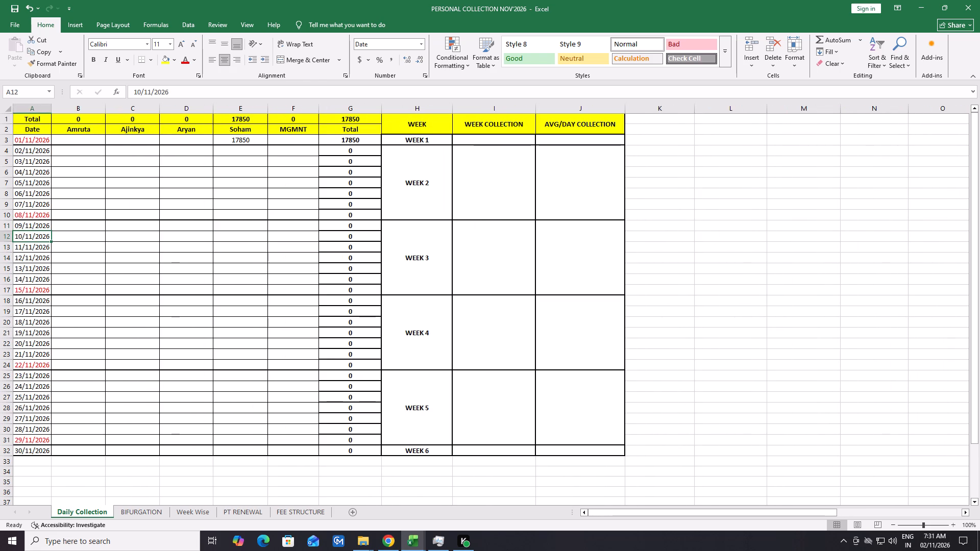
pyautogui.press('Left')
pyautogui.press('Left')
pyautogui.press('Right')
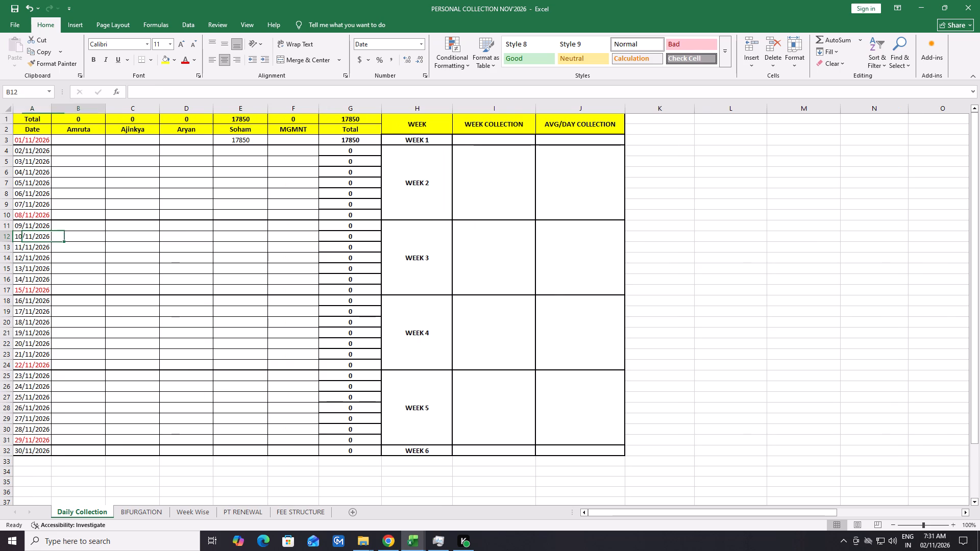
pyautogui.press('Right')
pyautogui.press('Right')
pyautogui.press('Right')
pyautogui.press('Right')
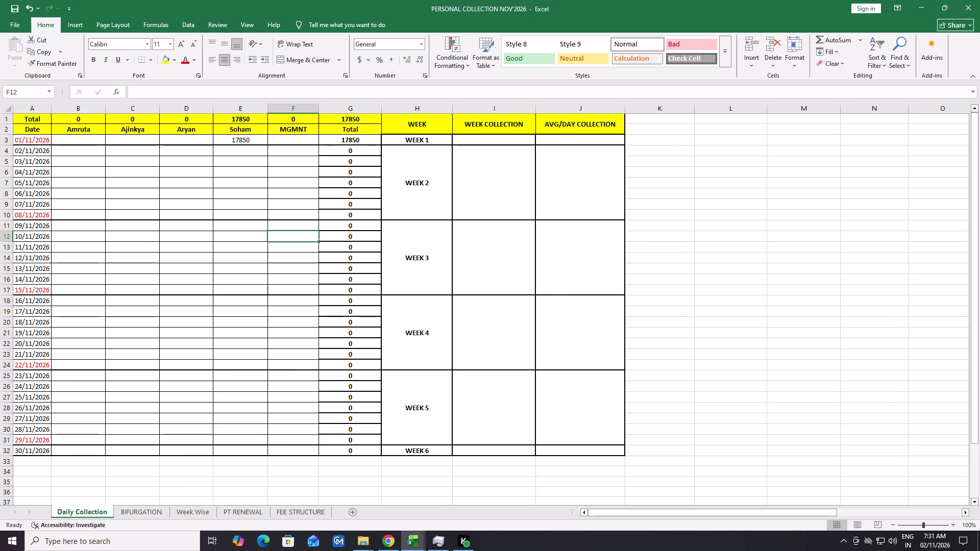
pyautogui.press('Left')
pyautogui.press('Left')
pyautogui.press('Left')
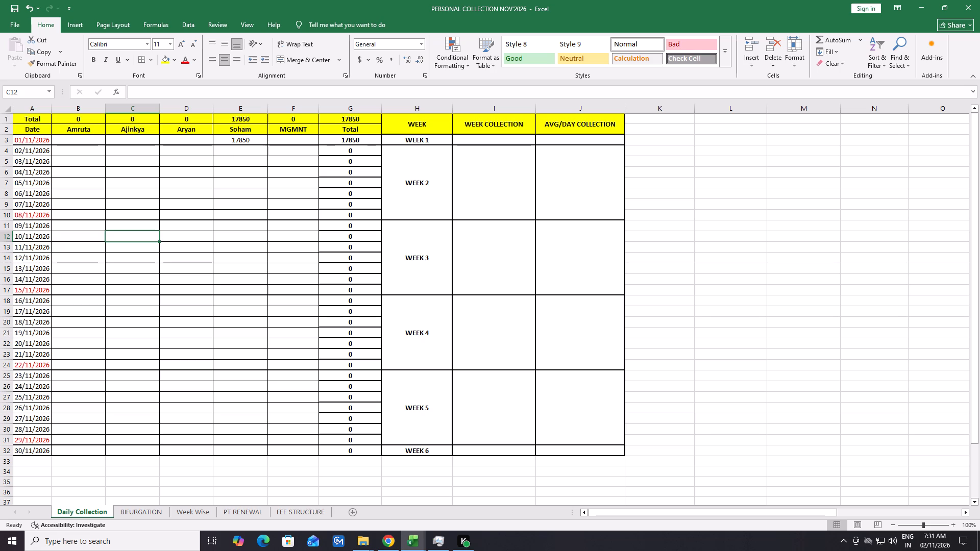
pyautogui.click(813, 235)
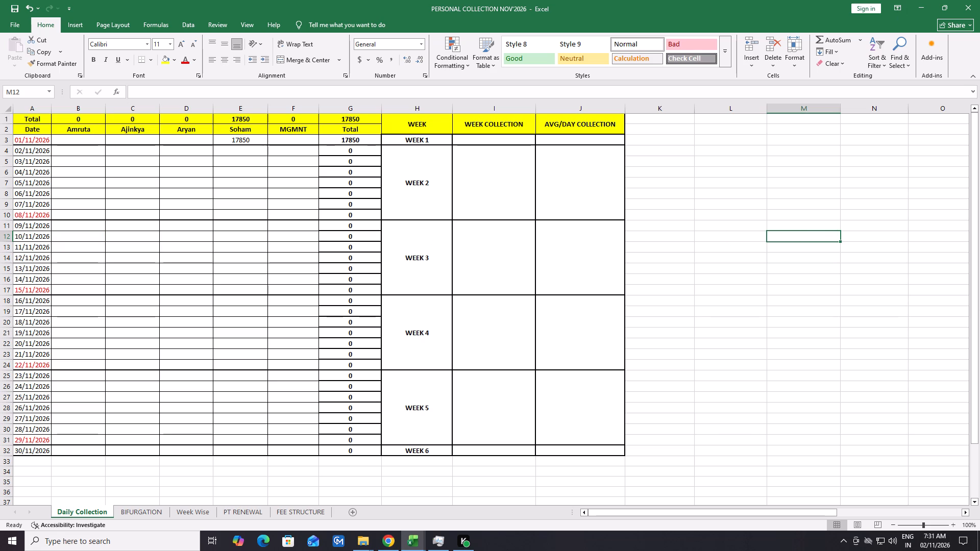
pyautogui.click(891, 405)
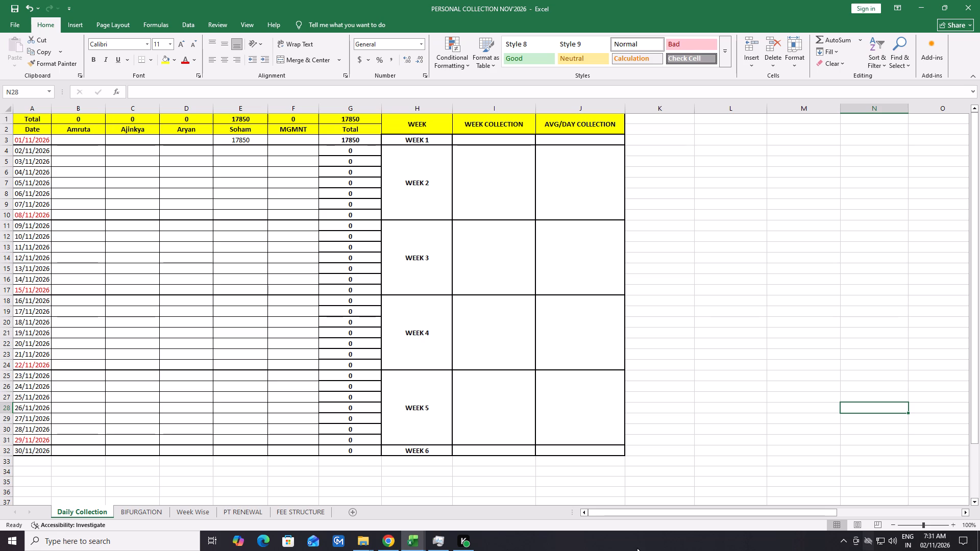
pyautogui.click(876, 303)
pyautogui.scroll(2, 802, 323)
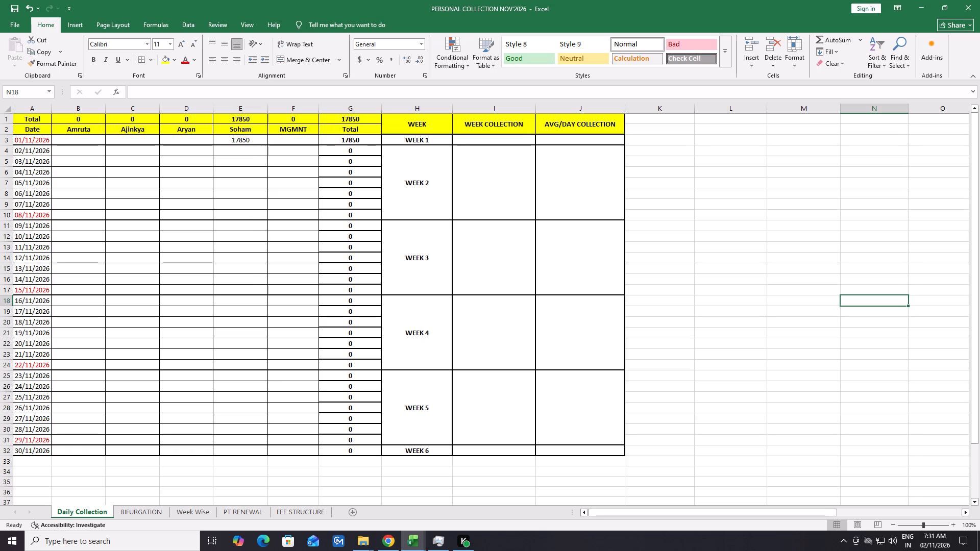
# Enter the formula =G3 in the WEEK COLLECTION cell for WEEK 1, referencing the 01/11/2026 total.
pyautogui.click(446, 433)
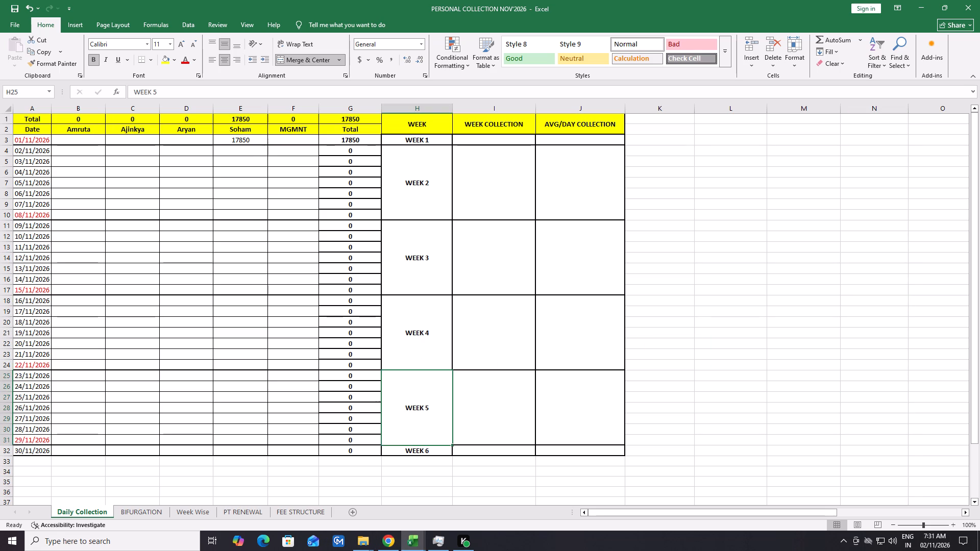
pyautogui.press('Up')
pyautogui.press('Up')
pyautogui.press('Right')
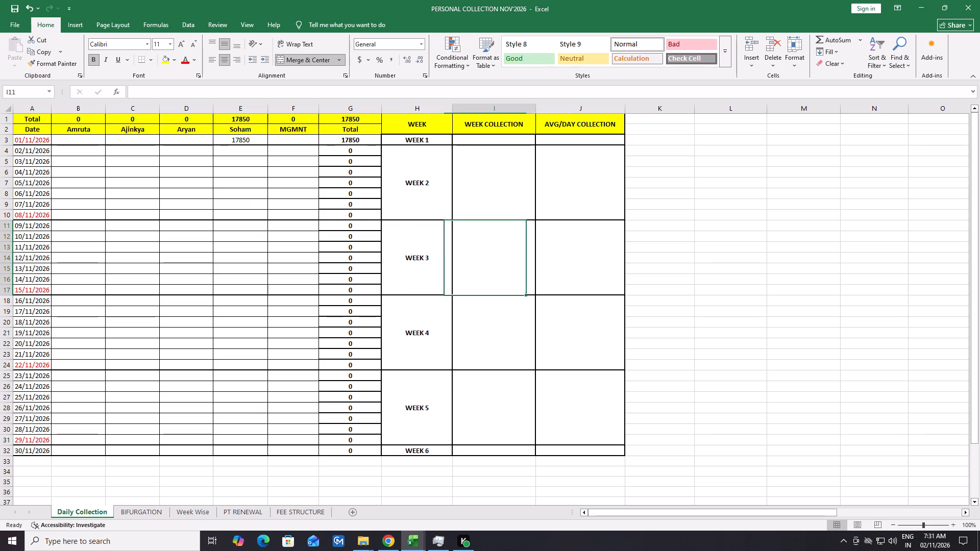
pyautogui.press('Up')
pyautogui.press('Up')
pyautogui.press('Up')
pyautogui.press('Down')
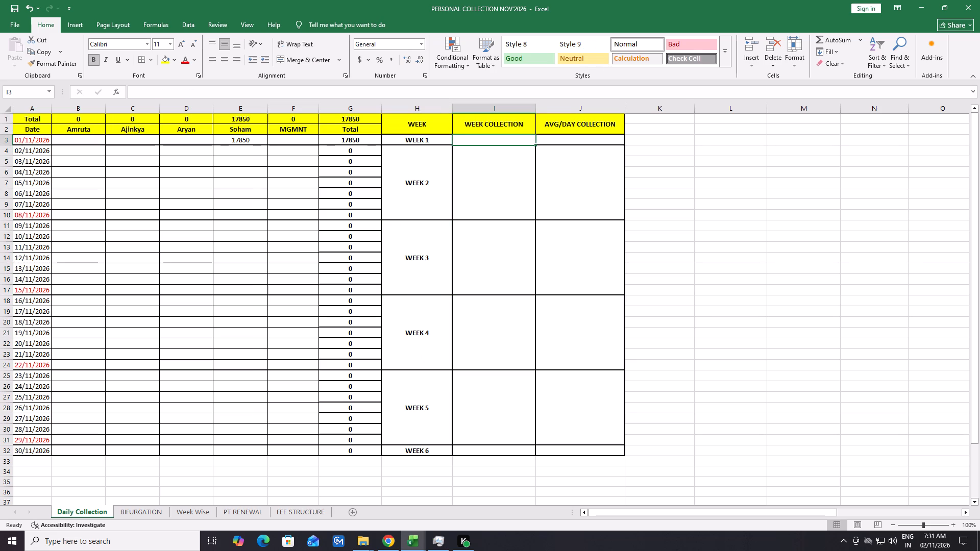
pyautogui.press('=')
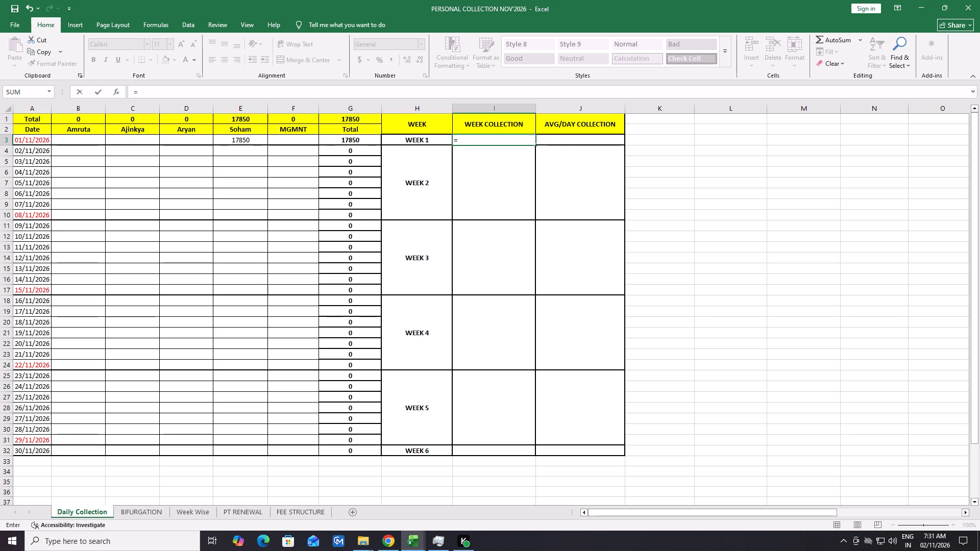
pyautogui.press('Right')
pyautogui.press('Left')
pyautogui.press('Left')
pyautogui.press('Left')
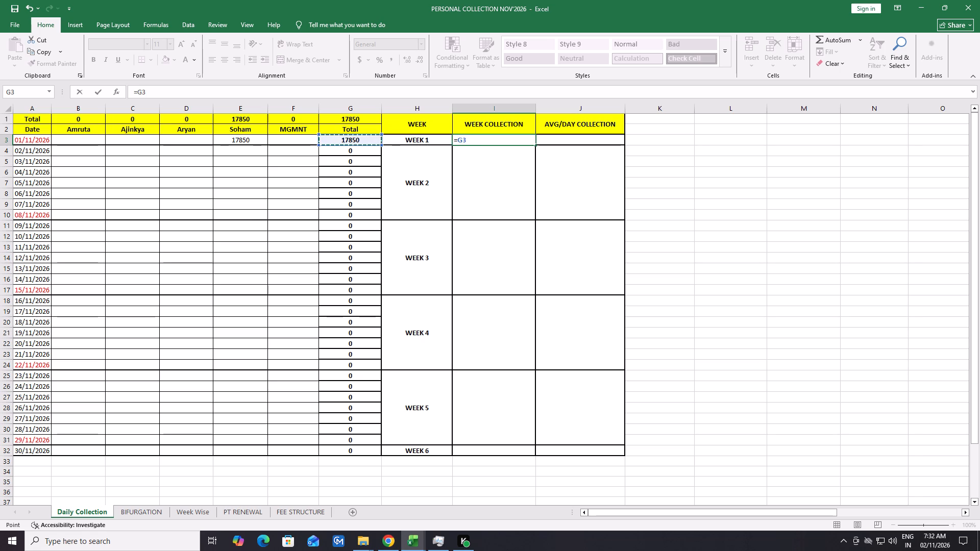
pyautogui.press('Return')
# Enter the formula =G3/1 in the AVG/DAY COLLECTION cell for WEEK 1.
pyautogui.press('Up')
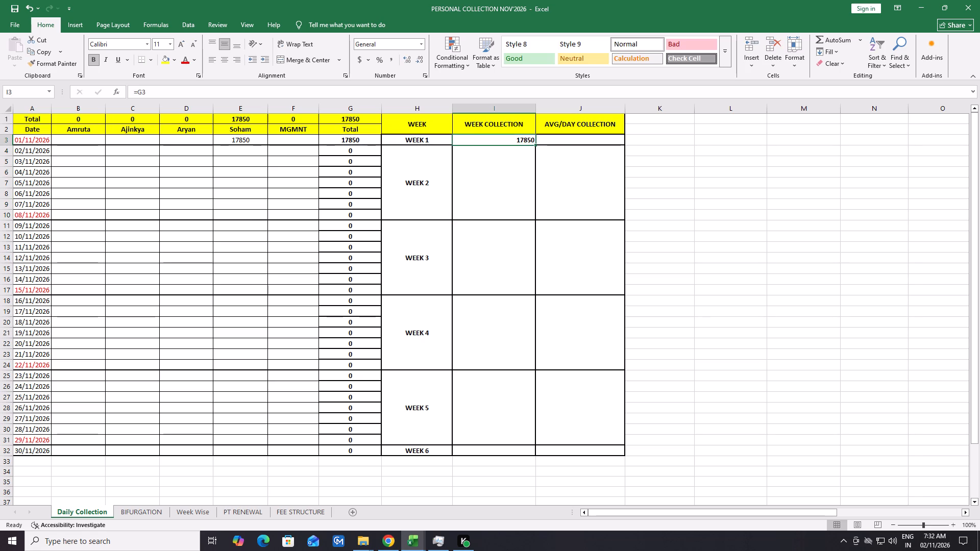
pyautogui.press('Right')
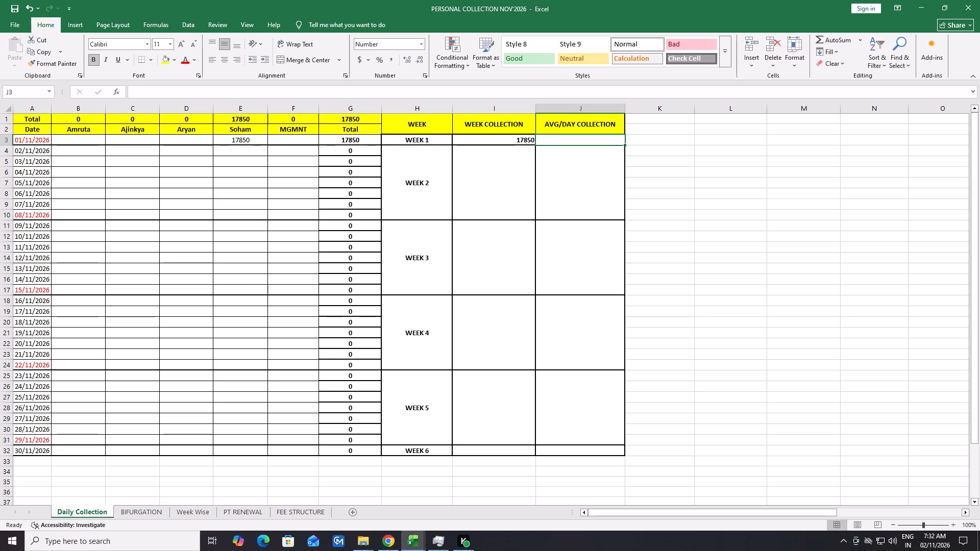
pyautogui.press('=')
pyautogui.press('Left')
pyautogui.press('Left')
pyautogui.press('Left')
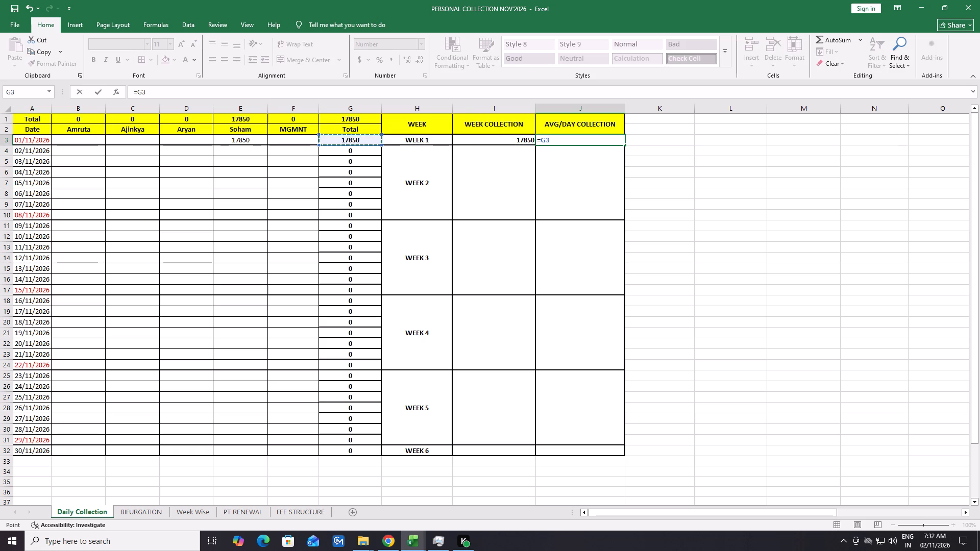
pyautogui.press('/')
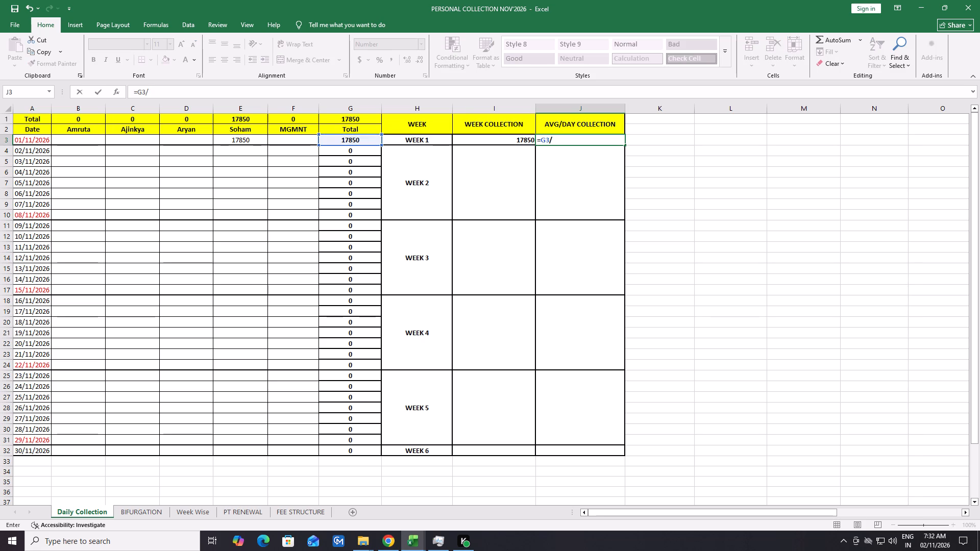
pyautogui.press('1')
pyautogui.scroll(-5, 591, 328)
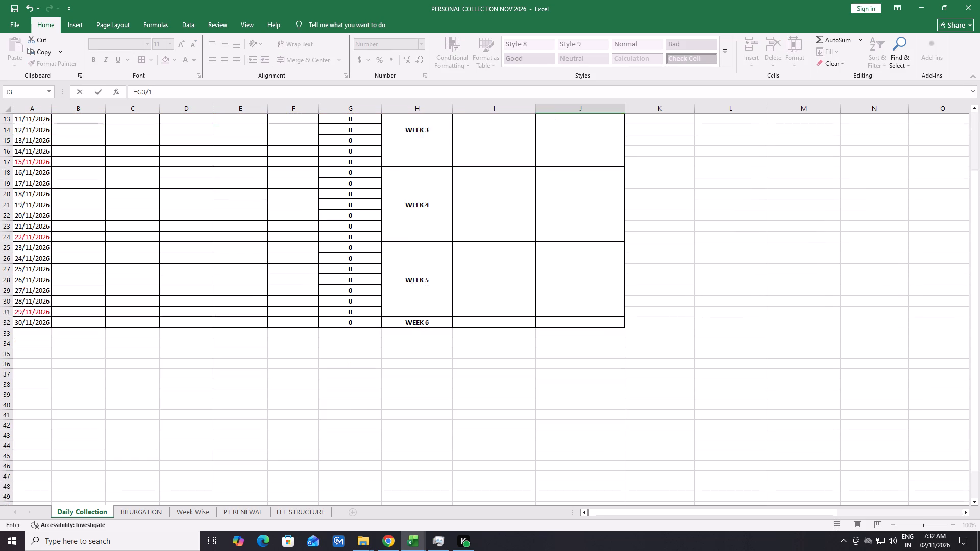
pyautogui.scroll(5, 893, 283)
pyautogui.press('Return')
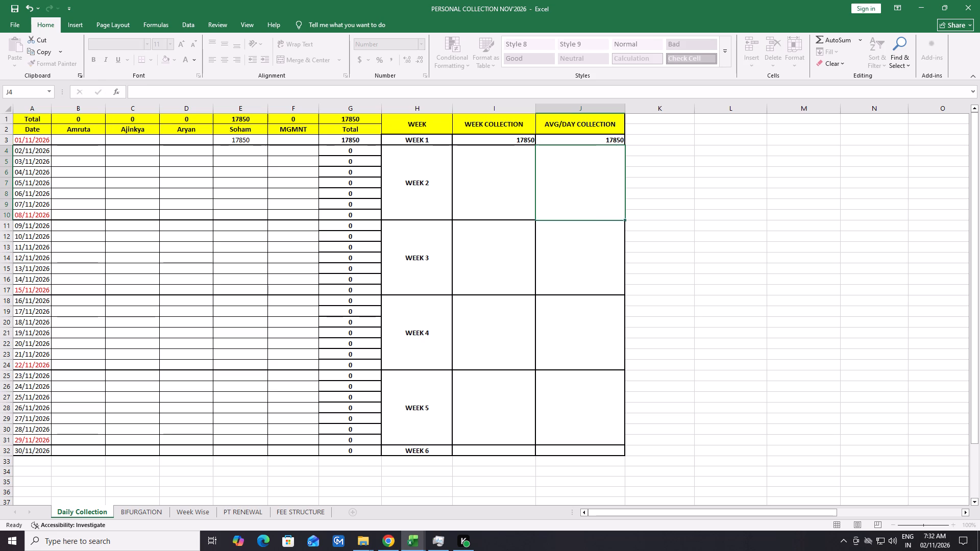
pyautogui.click(775, 229)
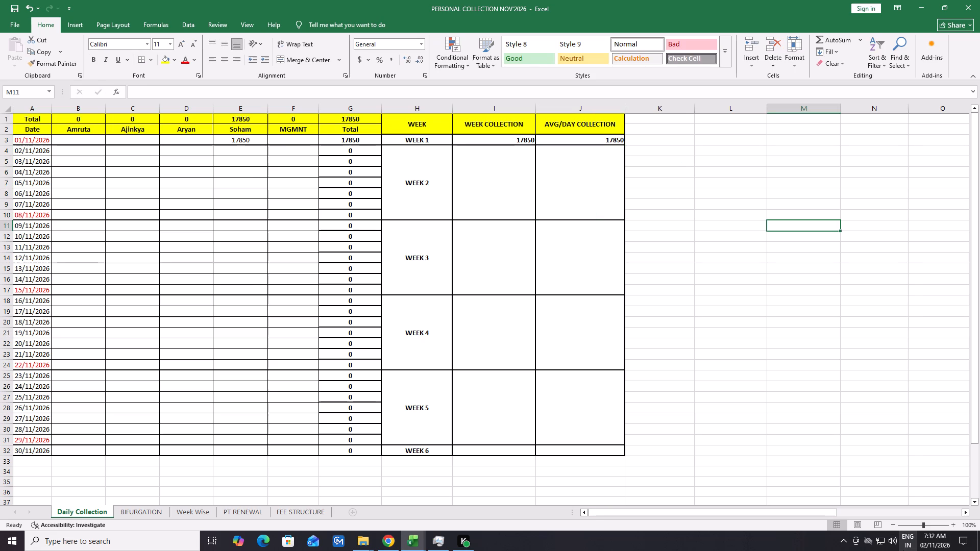
# Enter the formula =G4:G10 in the WEEK COLLECTION cell for WEEK 2, referencing the totals for 02/11/2026 through 08/11/2026.
pyautogui.click(468, 158)
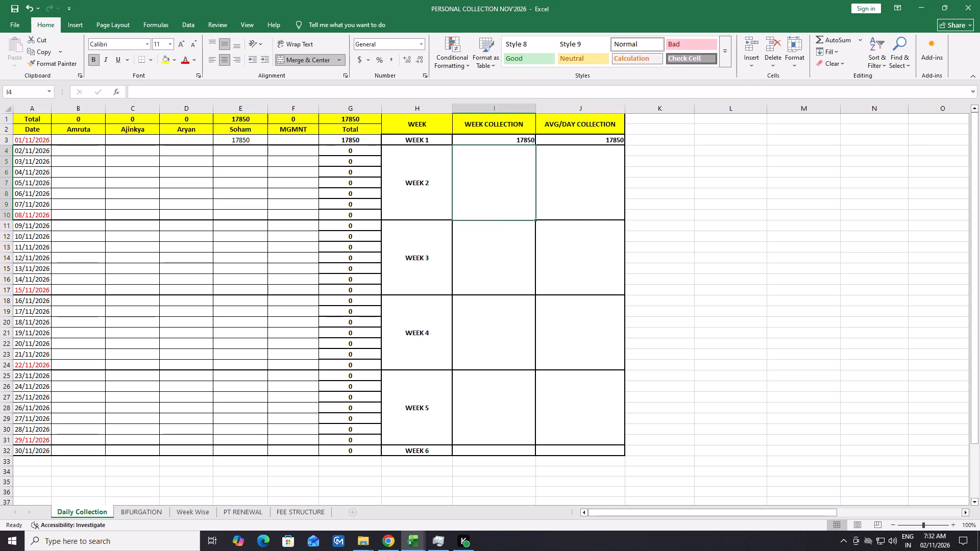
pyautogui.press('=')
pyautogui.press('Left')
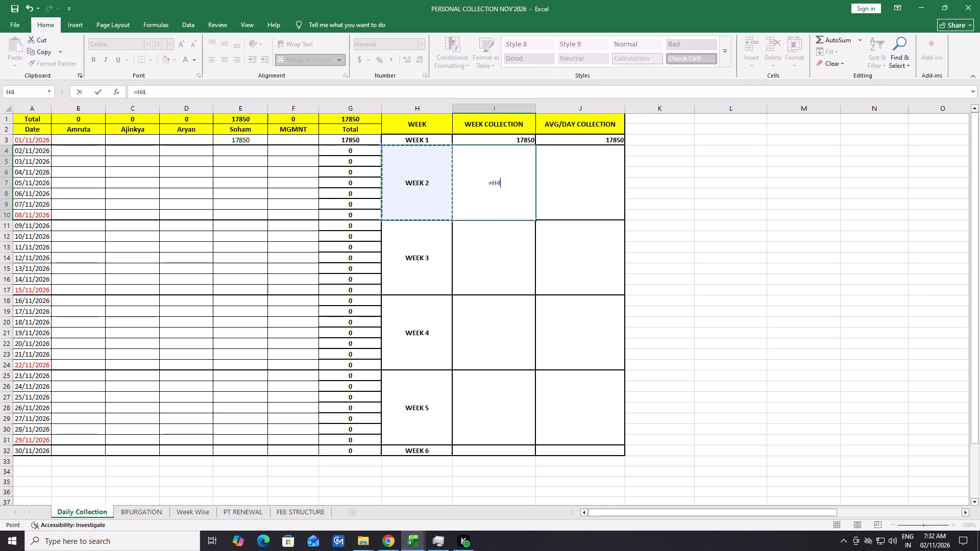
pyautogui.press('Left')
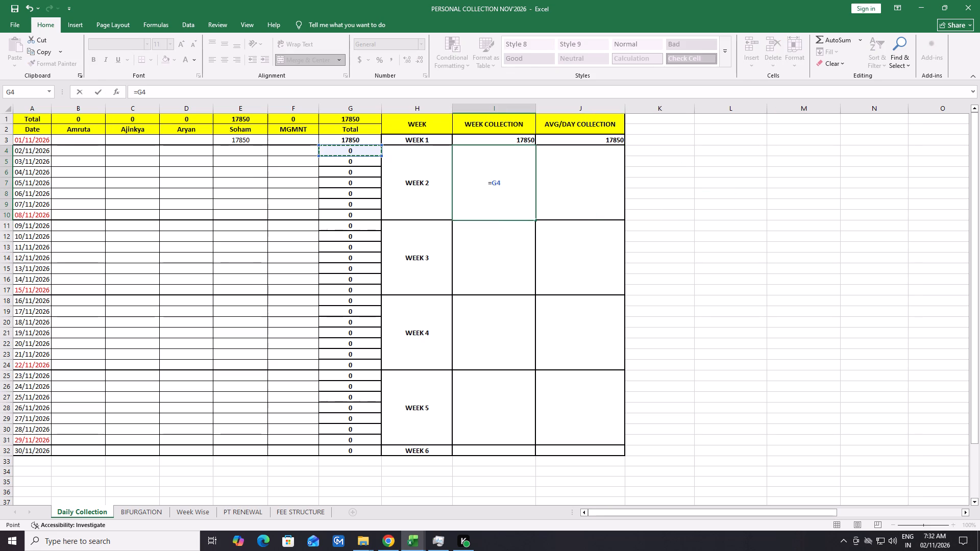
pyautogui.hotkey('shift', 'Down')
pyautogui.hotkey('shift', 'Down')
pyautogui.hotkey('shift', 'Down')
pyautogui.hotkey('shift', 'Down')
pyautogui.hotkey('shift', 'Down')
pyautogui.hotkey('shift', 'Down')
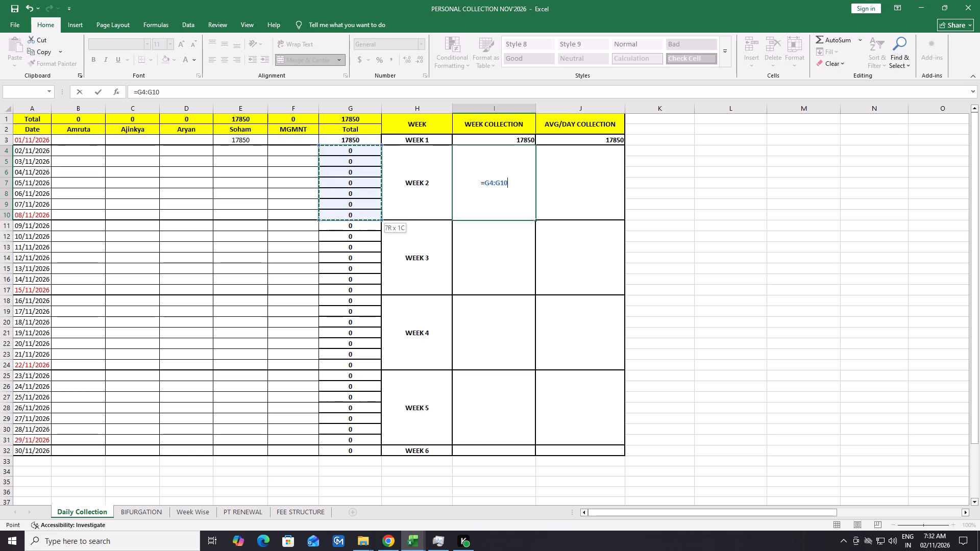
pyautogui.press('Return')
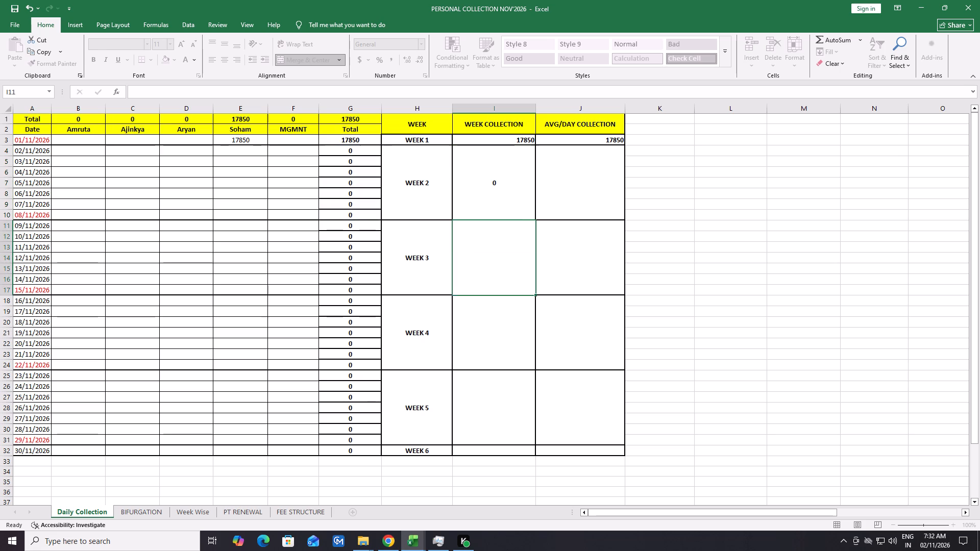
# Enter the formula =I4/7 in the AVG/DAY COLLECTION cell for WEEK 2.
pyautogui.press('Right')
pyautogui.press('Up')
pyautogui.press('Left')
pyautogui.press('Right')
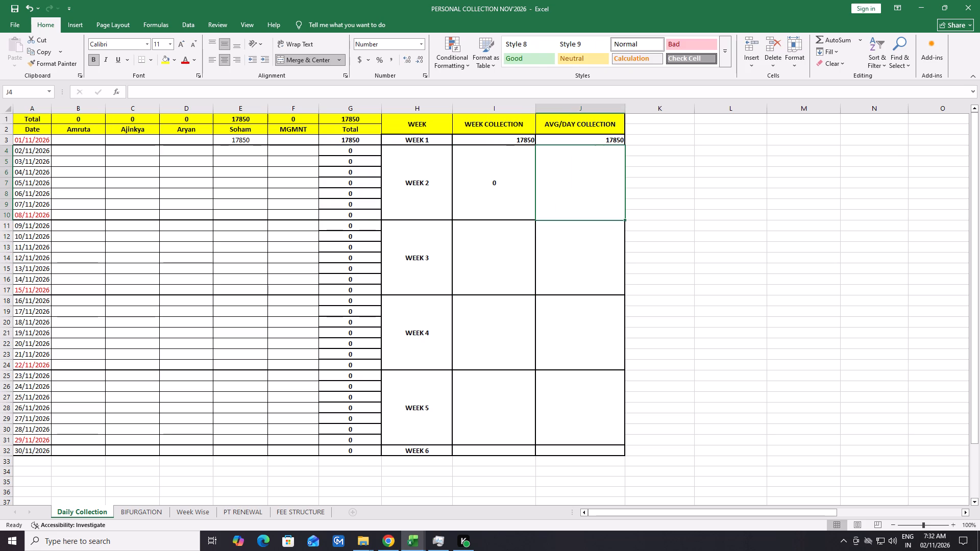
pyautogui.press('=')
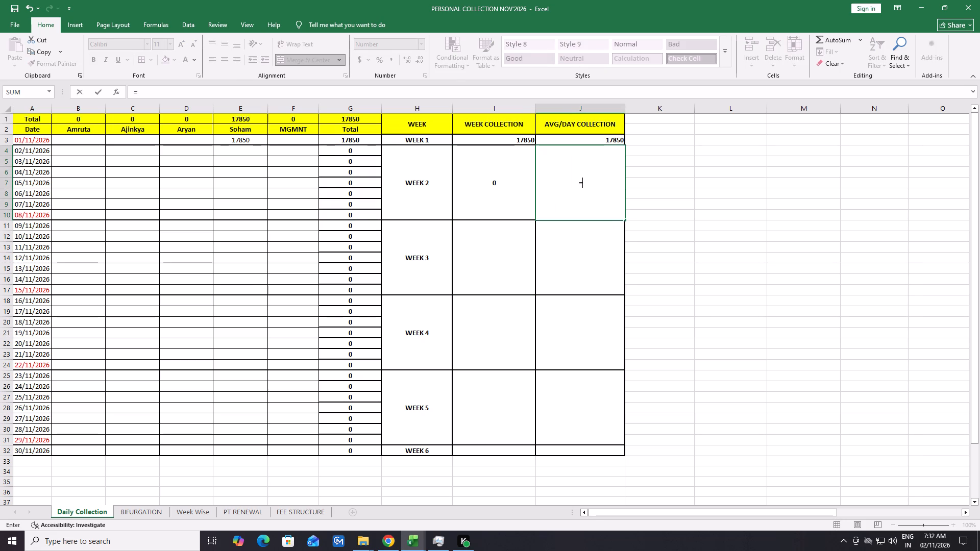
pyautogui.press('Left')
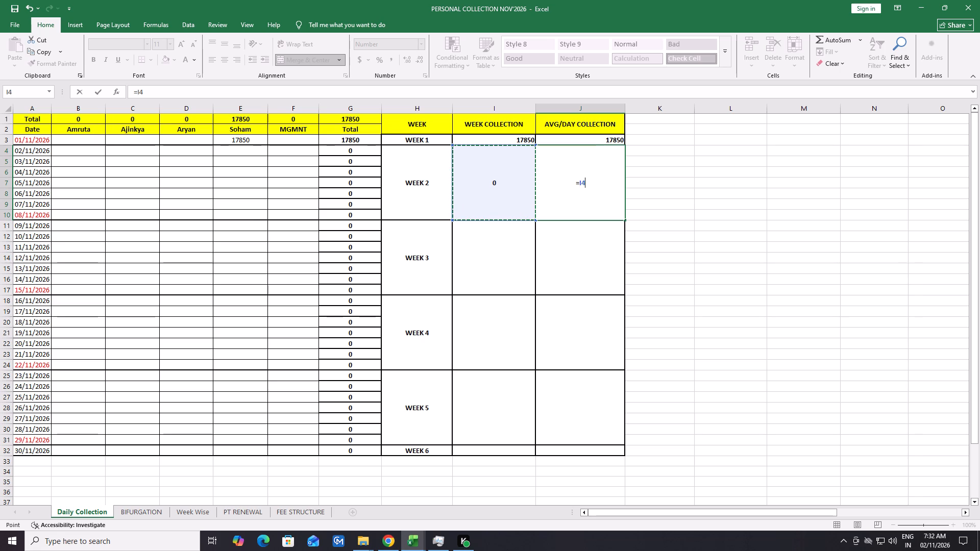
pyautogui.press('/')
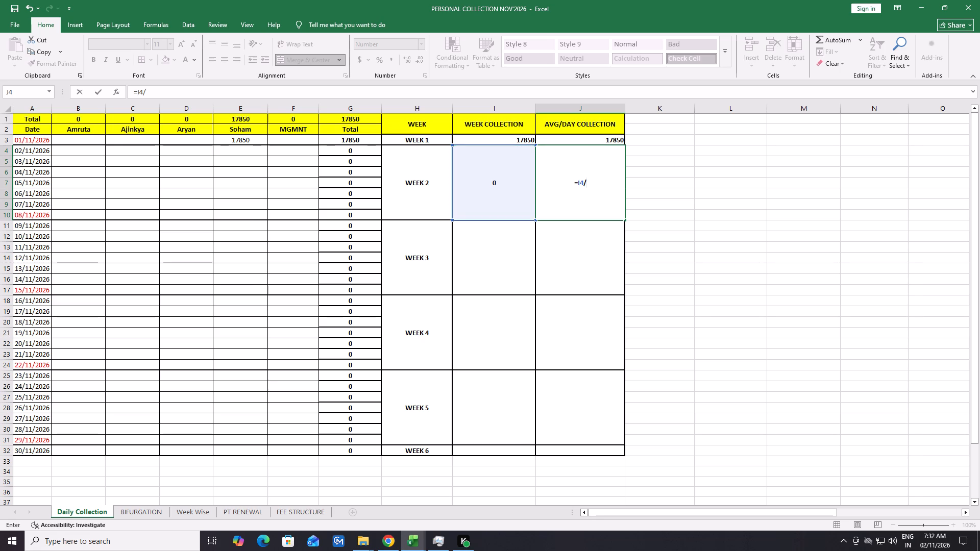
pyautogui.press('7')
pyautogui.press('Return')
# Enter the formula =G11:G17 in the WEEK COLLECTION cell for WEEK 3, referencing the totals for 09/11/2026 through 15/11/2026.
pyautogui.press('Up')
pyautogui.press('Left')
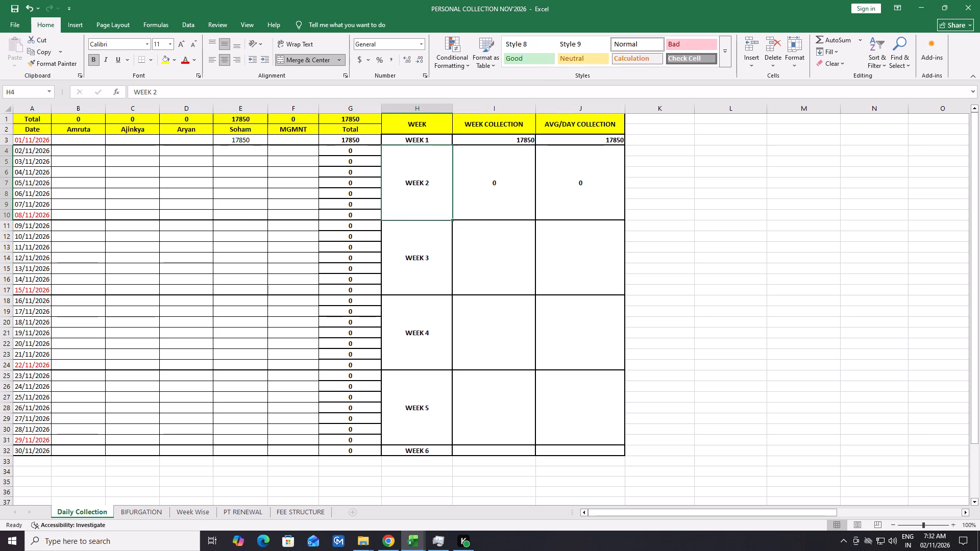
pyautogui.press('Right')
pyautogui.press('Down')
pyautogui.press('=')
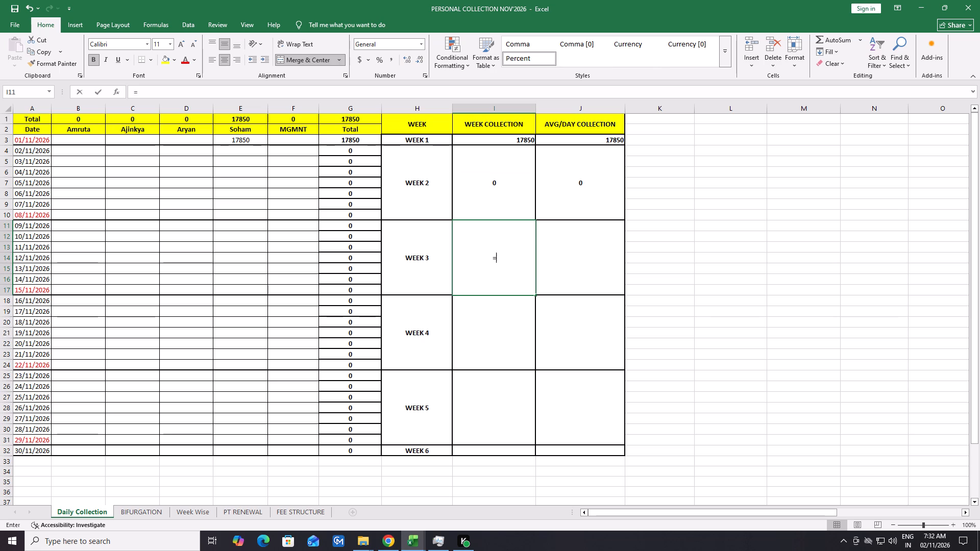
pyautogui.press('Left')
pyautogui.press('Left')
pyautogui.press('Left')
pyautogui.press('Right')
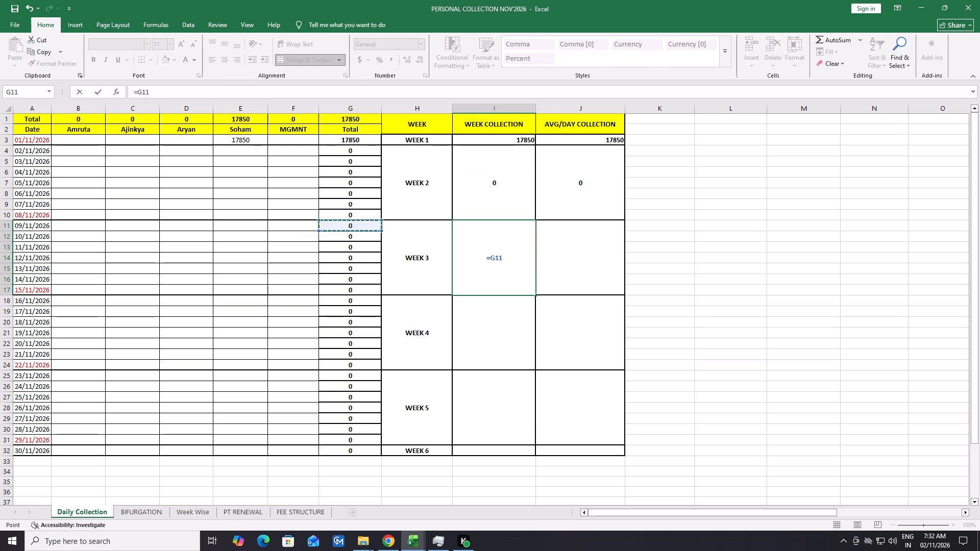
pyautogui.hotkey('shift', 'Down')
pyautogui.hotkey('shift', 'Down')
pyautogui.hotkey('shift', 'Down')
pyautogui.hotkey('shift', 'Down')
pyautogui.hotkey('shift', 'Down')
pyautogui.hotkey('shift', 'Down')
pyautogui.hotkey('shift', 'Down')
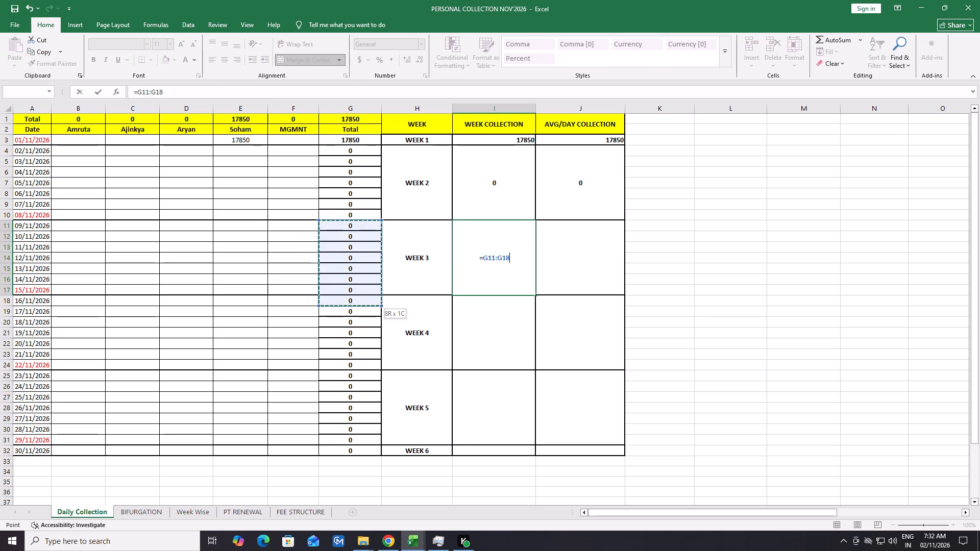
pyautogui.hotkey('shift', 'Up')
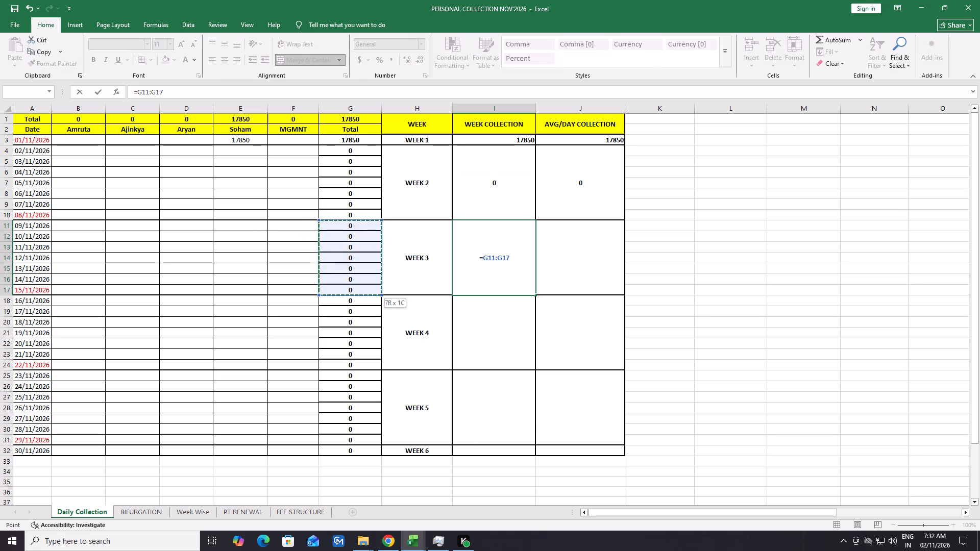
pyautogui.press('Return')
# Enter the formula =I11/7 in the AVG/DAY COLLECTION cell for WEEK 3.
pyautogui.press('Up')
pyautogui.press('Right')
pyautogui.press('=')
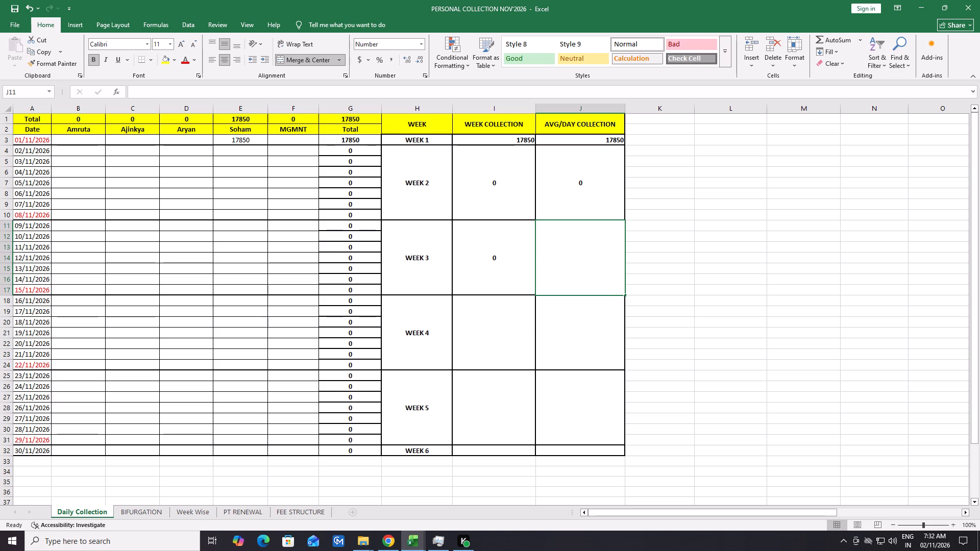
pyautogui.press('Left')
pyautogui.write('/7')
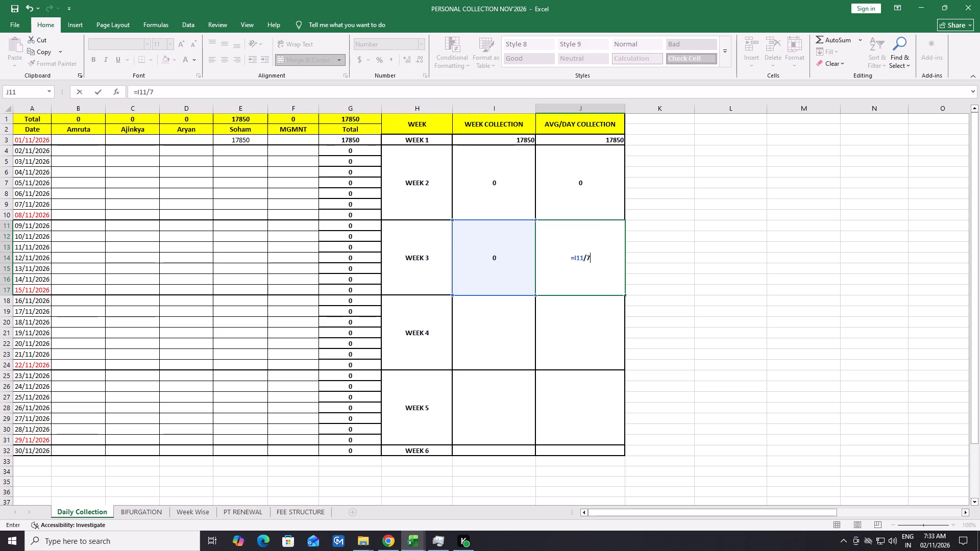
pyautogui.press('Return')
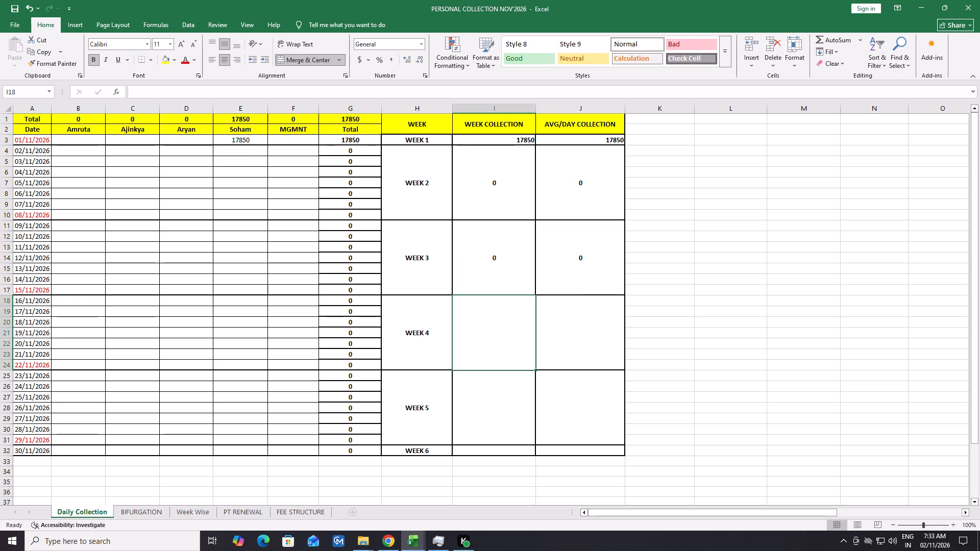
# Enter the formula =G18:G24 in the WEEK COLLECTION cell for WEEK 4, referencing the totals for 16/11/2026 through 22/11/2026.
pyautogui.press('=')
pyautogui.press('Left')
pyautogui.press('Left')
pyautogui.hotkey('shift', 'Down')
pyautogui.hotkey('shift', 'Down')
pyautogui.hotkey('shift', 'Down')
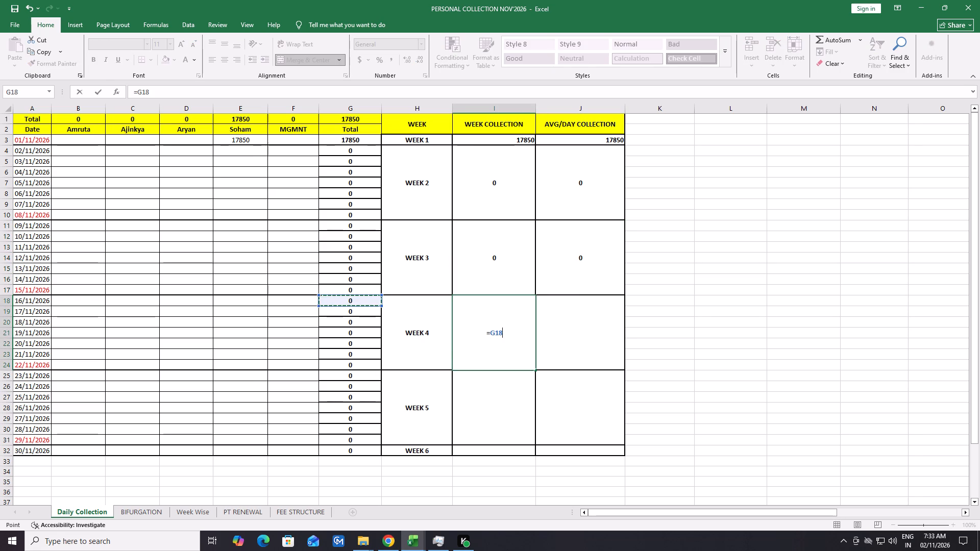
pyautogui.hotkey('shift', 'Down')
pyautogui.hotkey('shift', 'Down')
pyautogui.hotkey('shift', 'Down')
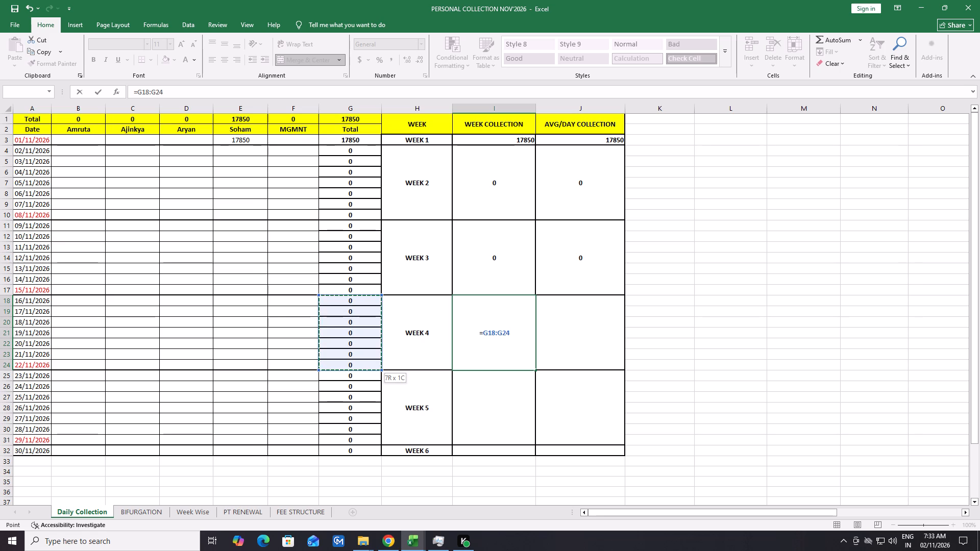
pyautogui.press('Return')
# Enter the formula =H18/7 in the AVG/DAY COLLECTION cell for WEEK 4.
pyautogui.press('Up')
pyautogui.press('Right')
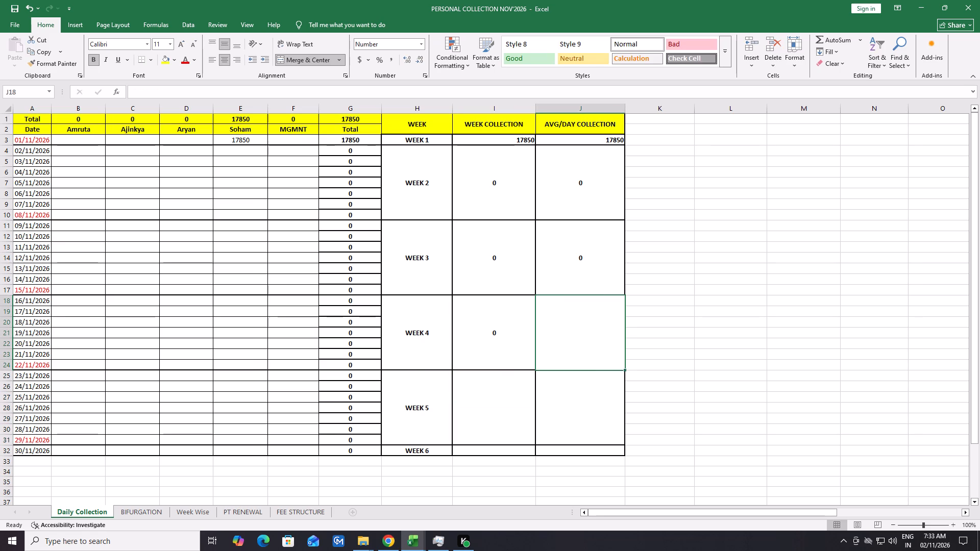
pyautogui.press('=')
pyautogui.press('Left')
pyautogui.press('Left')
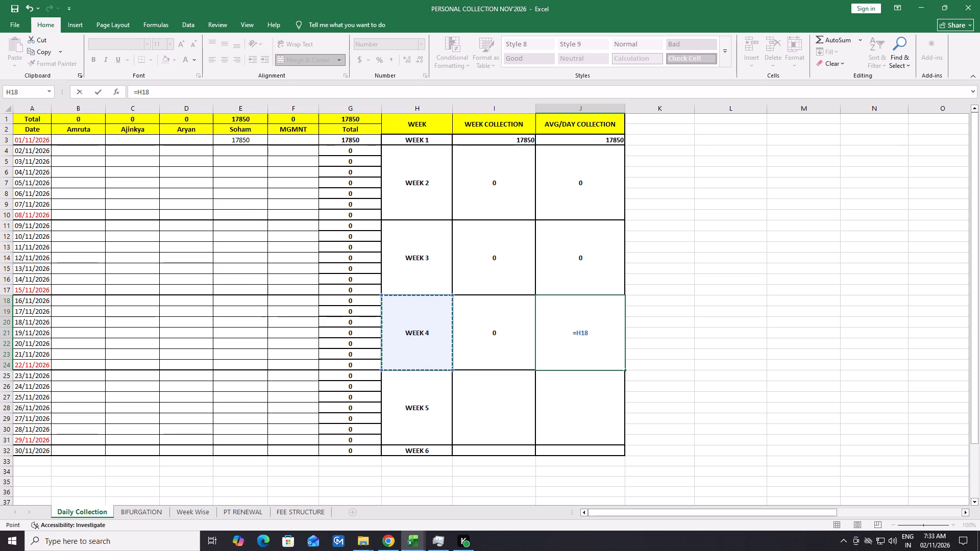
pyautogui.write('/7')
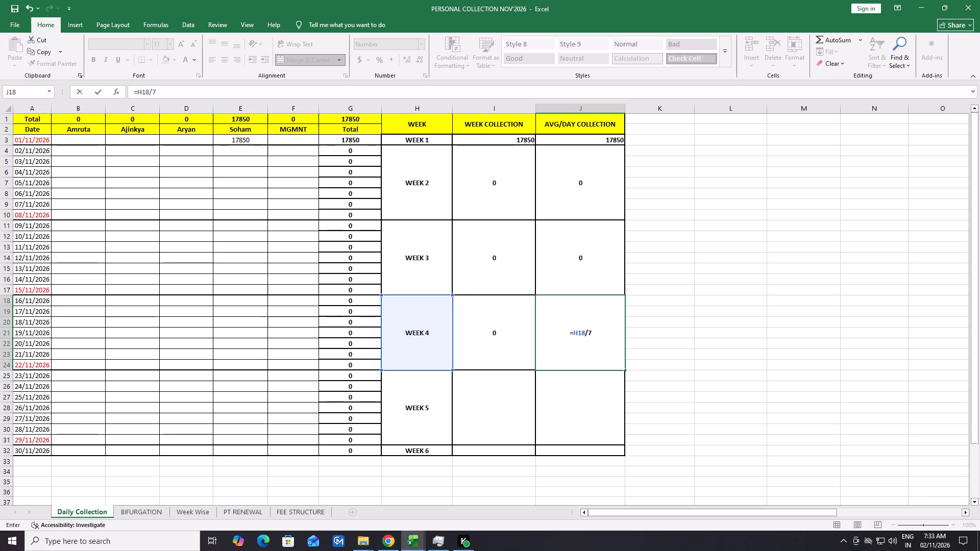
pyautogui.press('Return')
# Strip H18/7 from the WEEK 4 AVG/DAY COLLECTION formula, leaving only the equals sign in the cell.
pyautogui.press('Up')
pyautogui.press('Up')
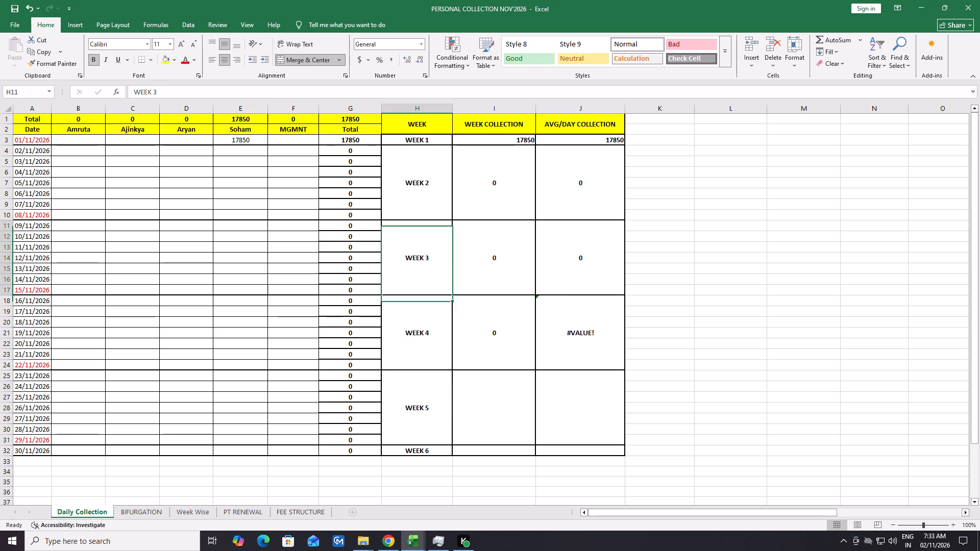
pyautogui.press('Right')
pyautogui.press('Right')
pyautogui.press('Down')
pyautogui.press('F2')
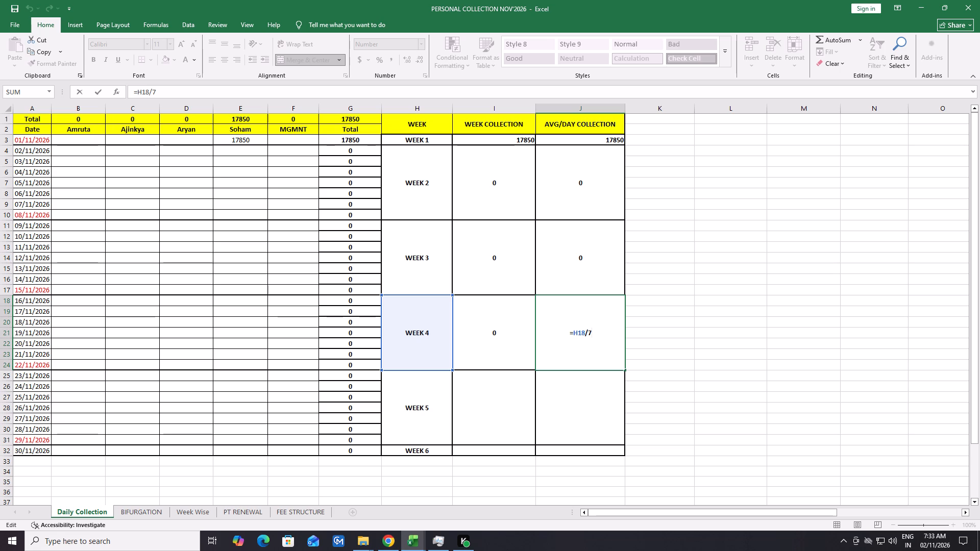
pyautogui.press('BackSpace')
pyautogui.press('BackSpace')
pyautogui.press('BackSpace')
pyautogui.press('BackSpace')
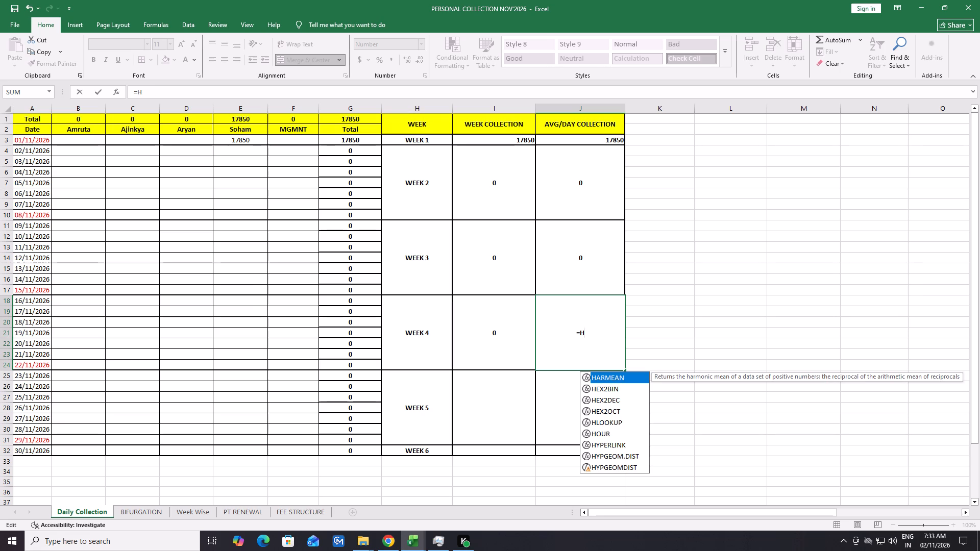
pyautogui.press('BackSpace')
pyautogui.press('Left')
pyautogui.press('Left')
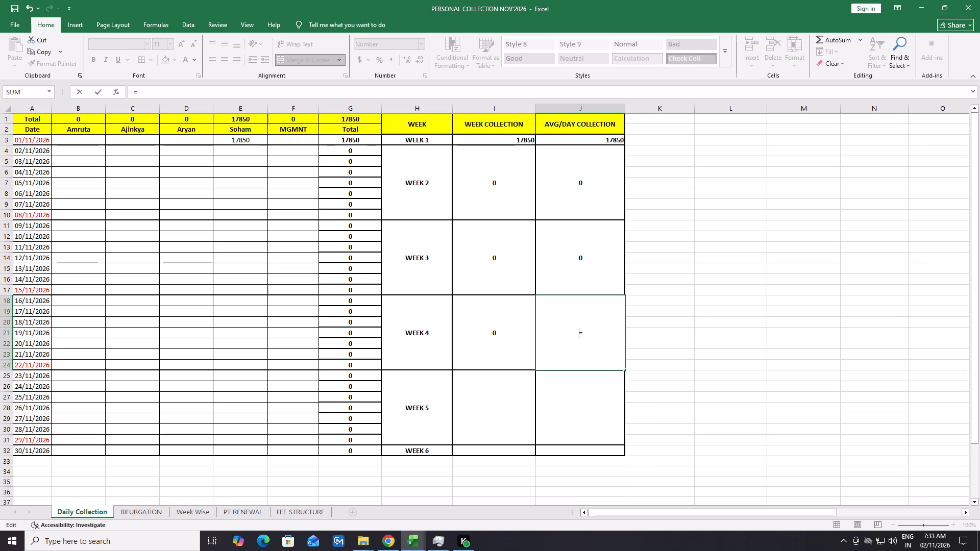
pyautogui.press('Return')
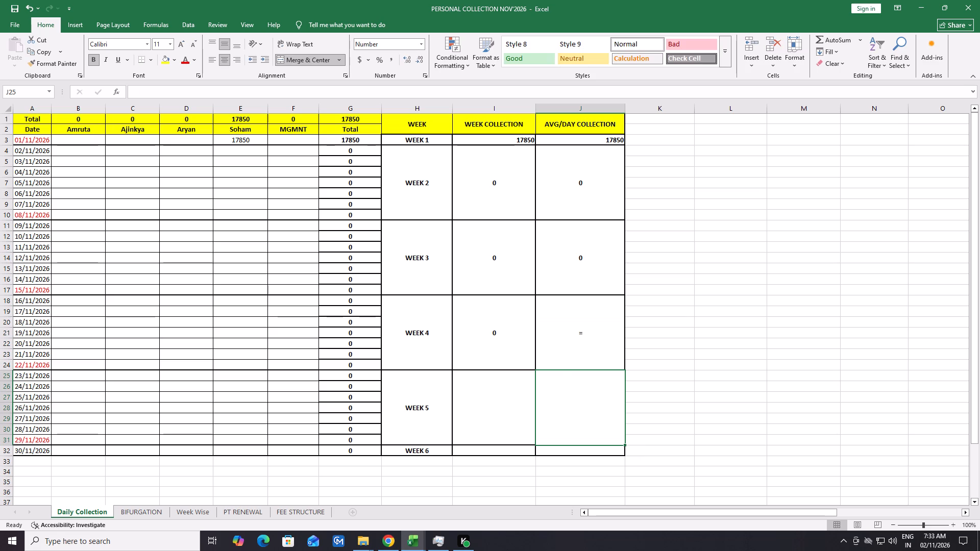
# Replace the content of the AVG/DAY COLLECTION cell for WEEK 4 with the formula =I18/7.
pyautogui.press('Right')
pyautogui.press('Up')
pyautogui.press('Left')
pyautogui.press('BackSpace')
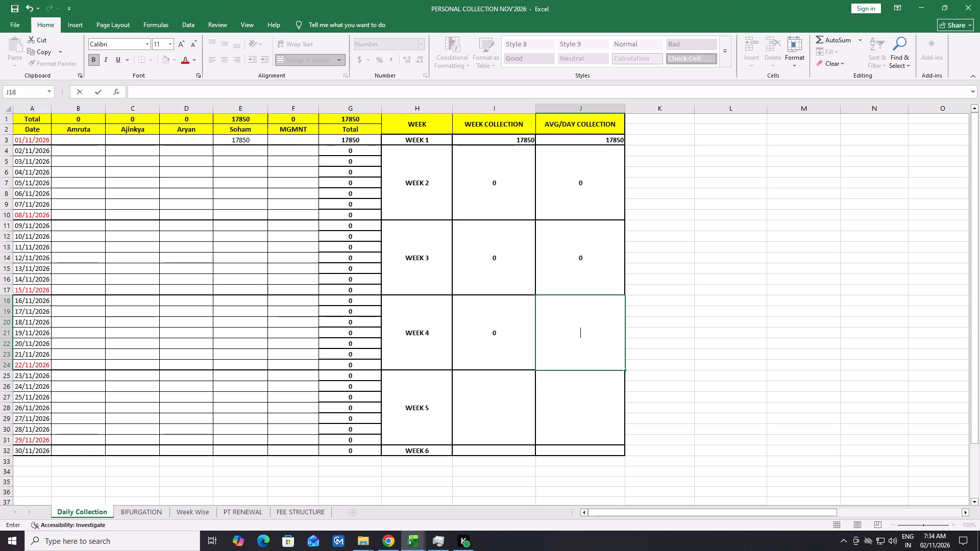
pyautogui.press('=')
pyautogui.press('Left')
pyautogui.press('Left')
pyautogui.press('Right')
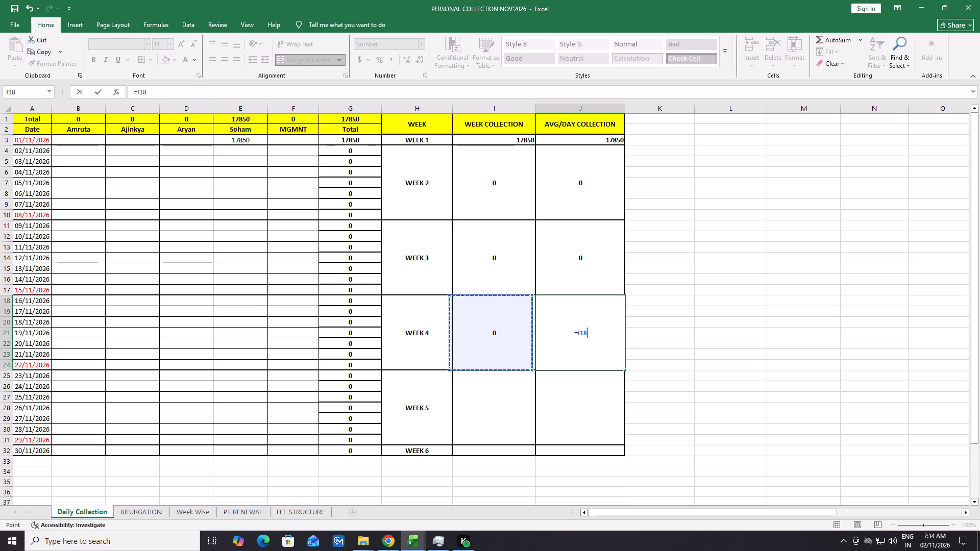
pyautogui.press('/')
pyautogui.press('7')
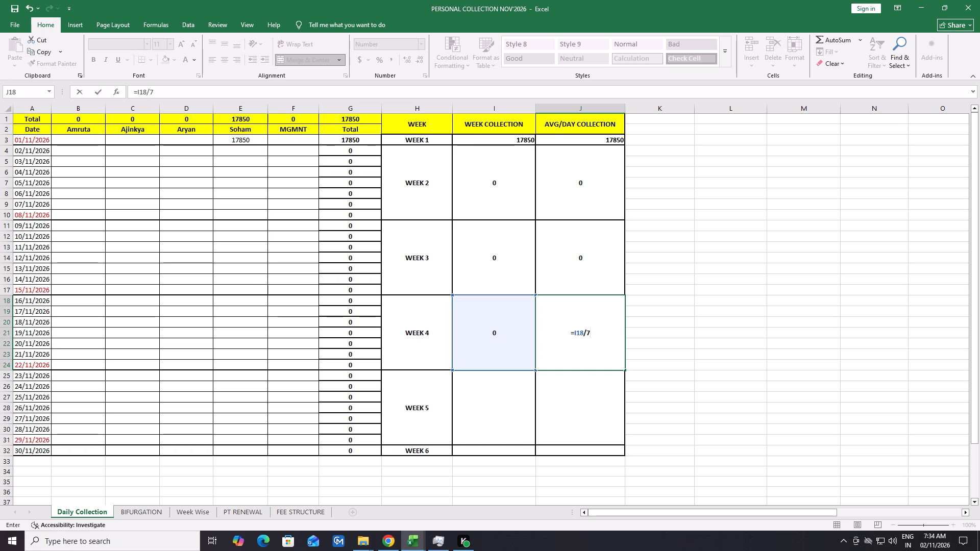
pyautogui.press('Return')
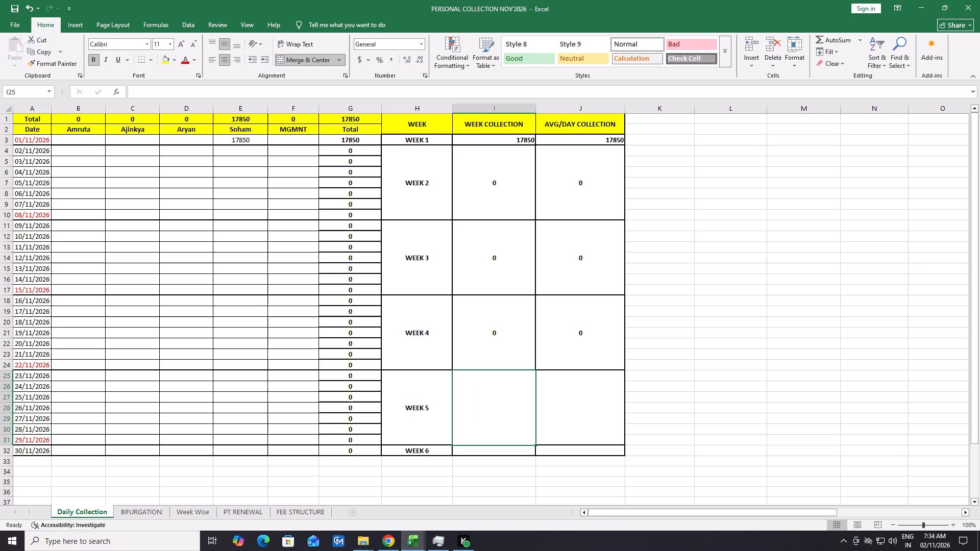
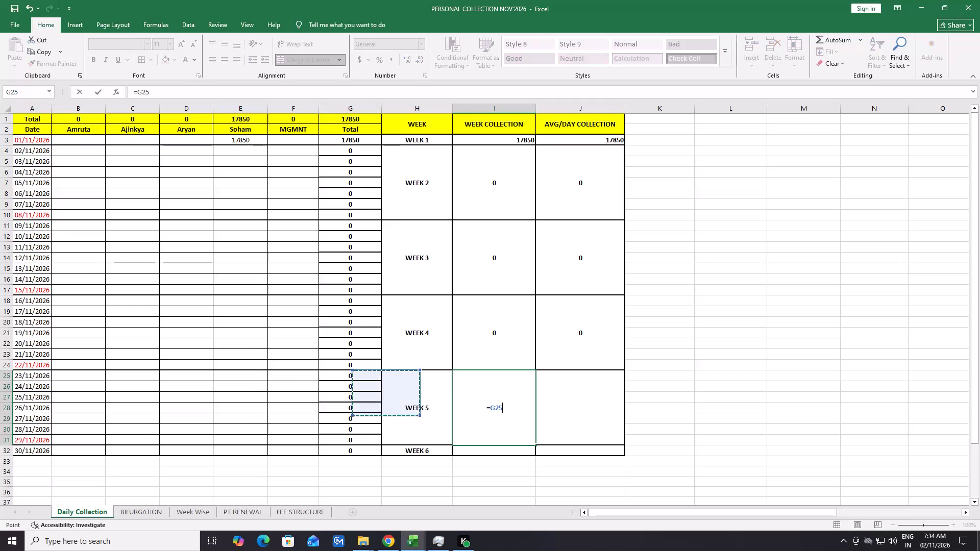
# Enter the formula =G25:G31 in the WEEK COLLECTION cell for WEEK 5, referencing the totals for 23/11/2026 through 29/11/2026.
pyautogui.press('Left')
pyautogui.press('Right')
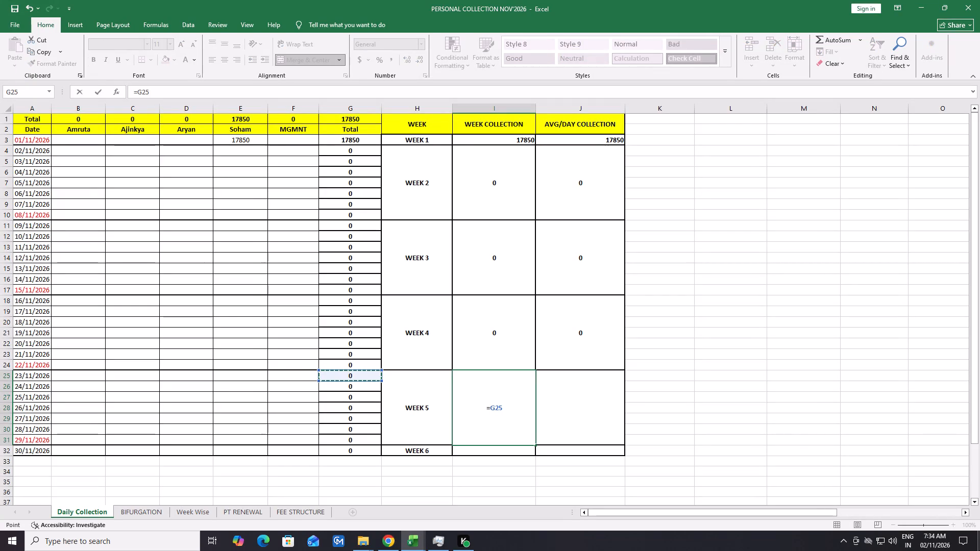
pyautogui.hotkey('shift', 'Down')
pyautogui.hotkey('shift', 'Down')
pyautogui.hotkey('shift', 'Down')
pyautogui.hotkey('shift', 'Down')
pyautogui.hotkey('shift', 'Down')
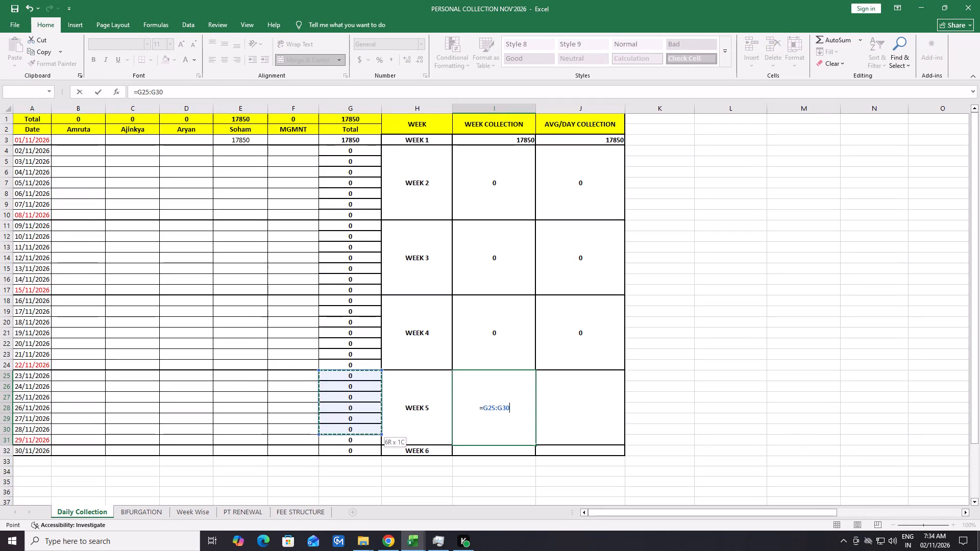
pyautogui.hotkey('shift', 'Down')
pyautogui.press('Return')
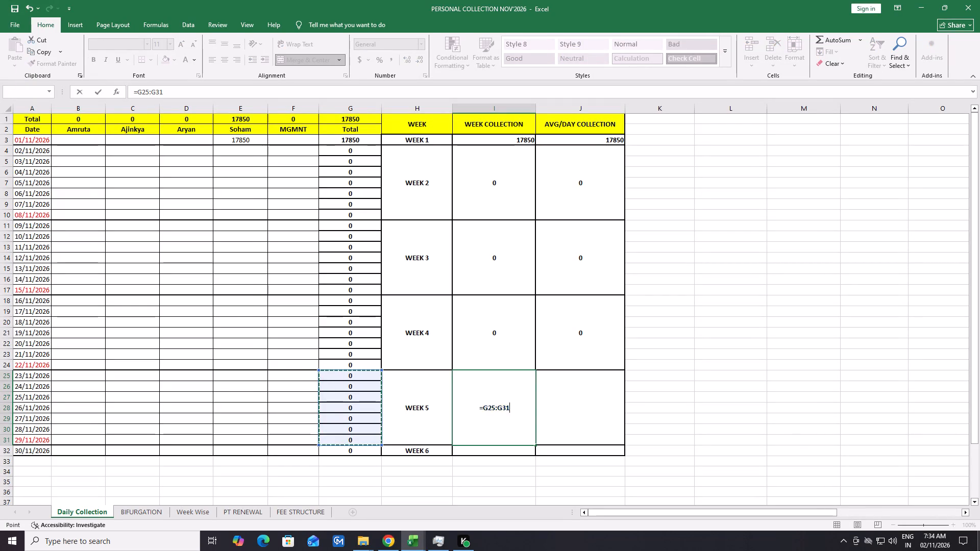
# Enter the formula =I25/7 in the AVG/DAY COLLECTION cell for WEEK 5.
pyautogui.press('Right')
pyautogui.press('Up')
pyautogui.press('Right')
pyautogui.press('Left')
pyautogui.press('=')
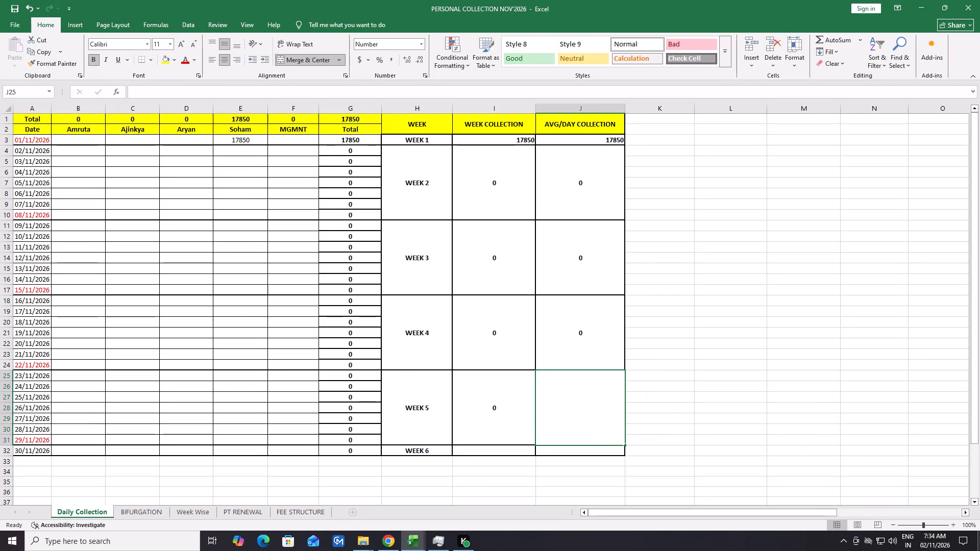
pyautogui.press('Left')
pyautogui.press('/')
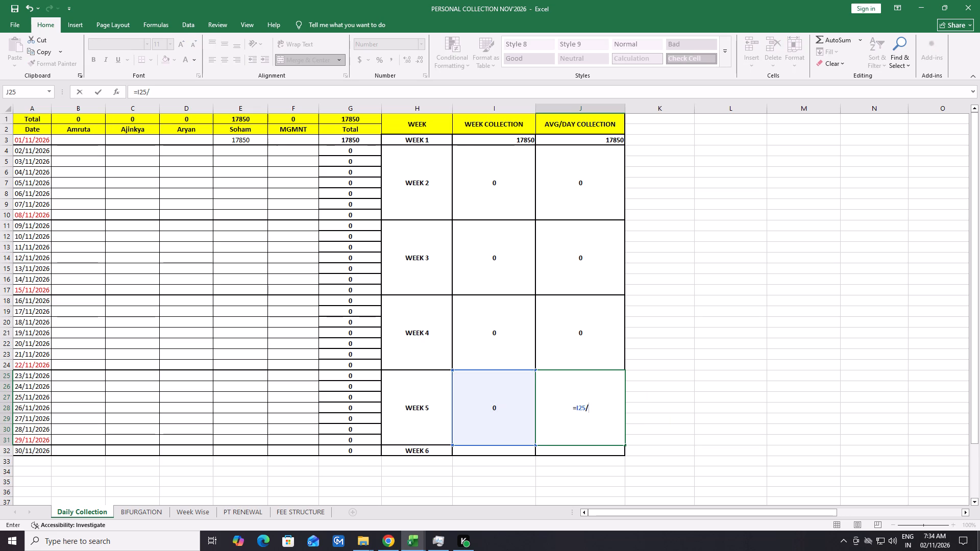
pyautogui.press('7')
pyautogui.press('Return')
# Enter the formula =G32 in the WEEK COLLECTION cell for WEEK 6, referencing the total for 30/11/2026.
pyautogui.press('=')
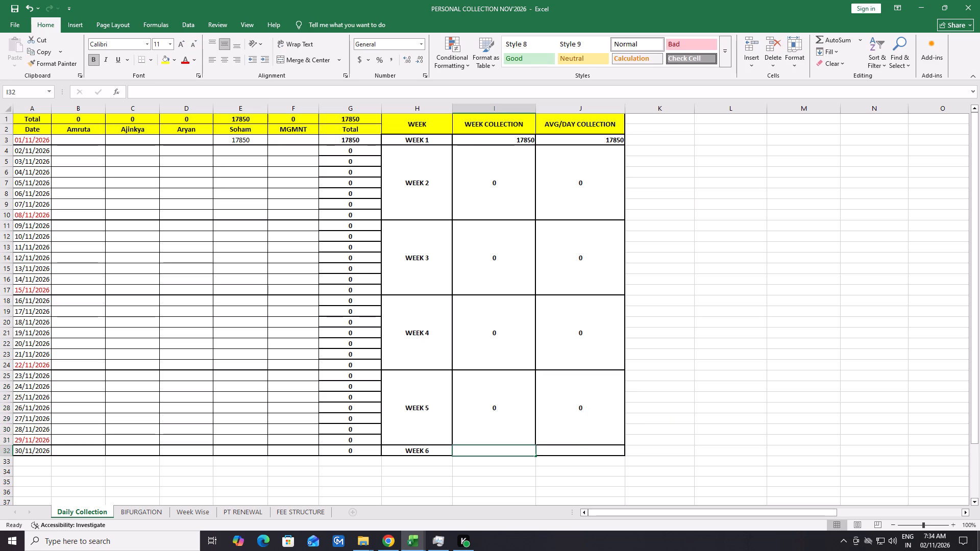
pyautogui.press('Left')
pyautogui.press('Left')
pyautogui.press('Return')
# Enter the formula =I32/1 in the AVG/DAY COLLECTION cell for WEEK 6.
pyautogui.press('Right')
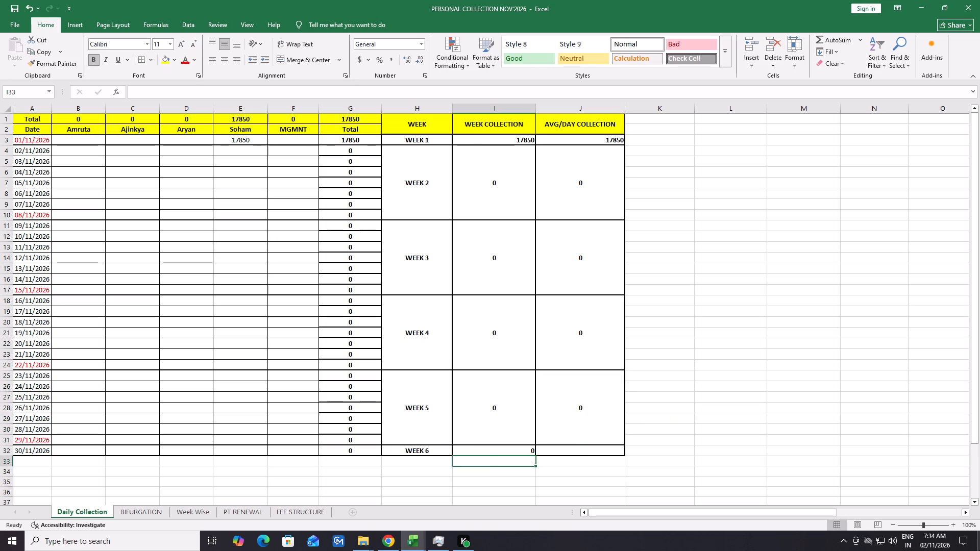
pyautogui.press('Up')
pyautogui.press('=')
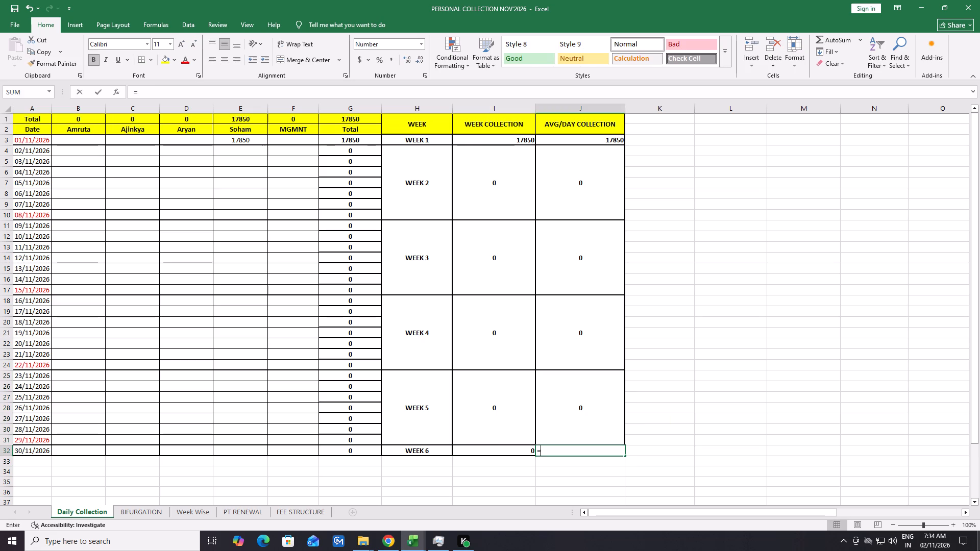
pyautogui.press('Left')
pyautogui.press('/')
pyautogui.press('1')
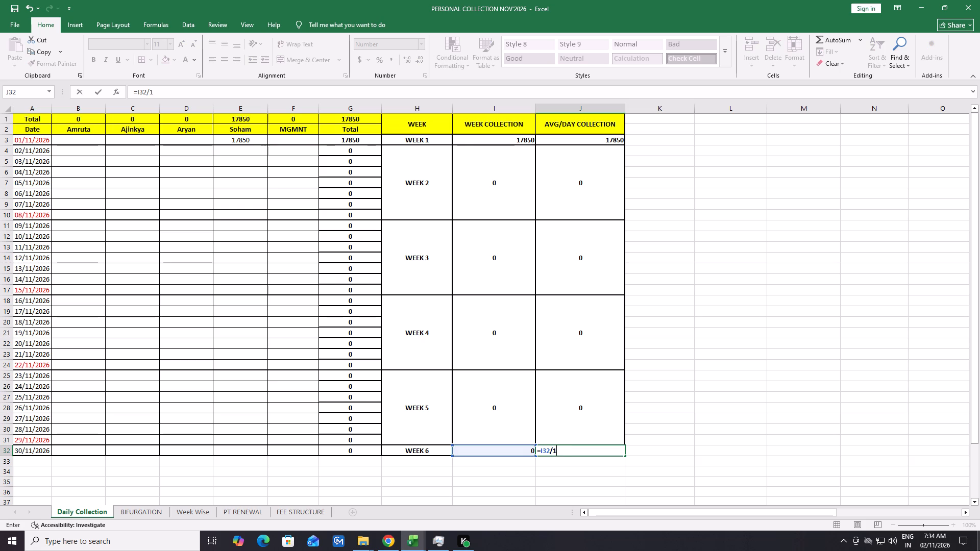
pyautogui.press('Return')
# Center the WEEK 6 values in the WEEK COLLECTION and AVG/DAY COLLECTION columns horizontally.
pyautogui.press('Up')
pyautogui.press('Left')
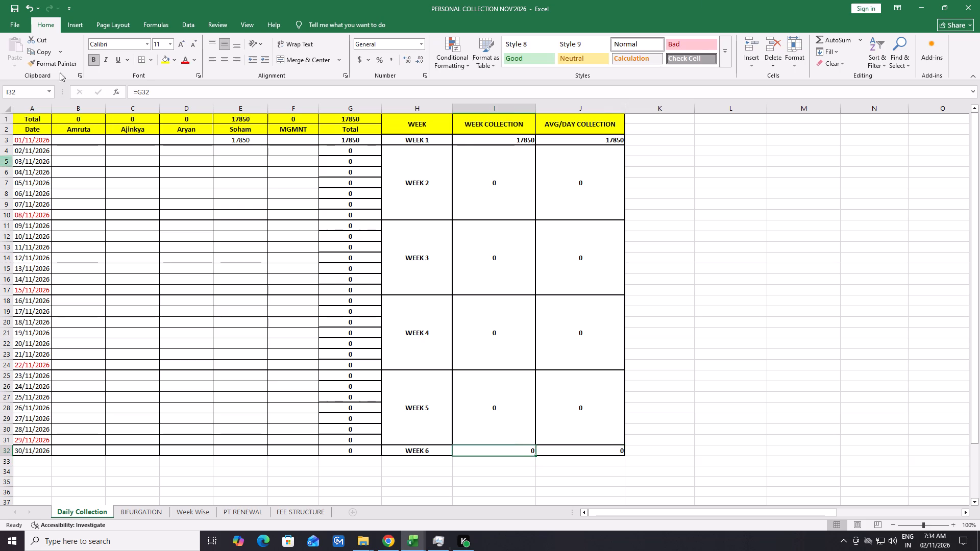
pyautogui.press('Left')
pyautogui.hotkey('shift', 'Right')
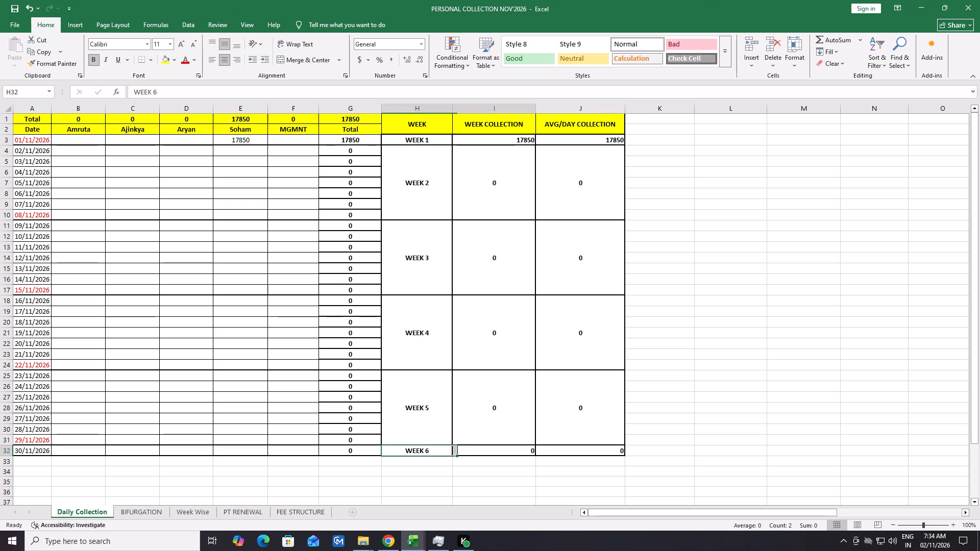
pyautogui.press('Right')
pyautogui.press('Right')
pyautogui.press('Left')
pyautogui.hotkey('shift', 'Right')
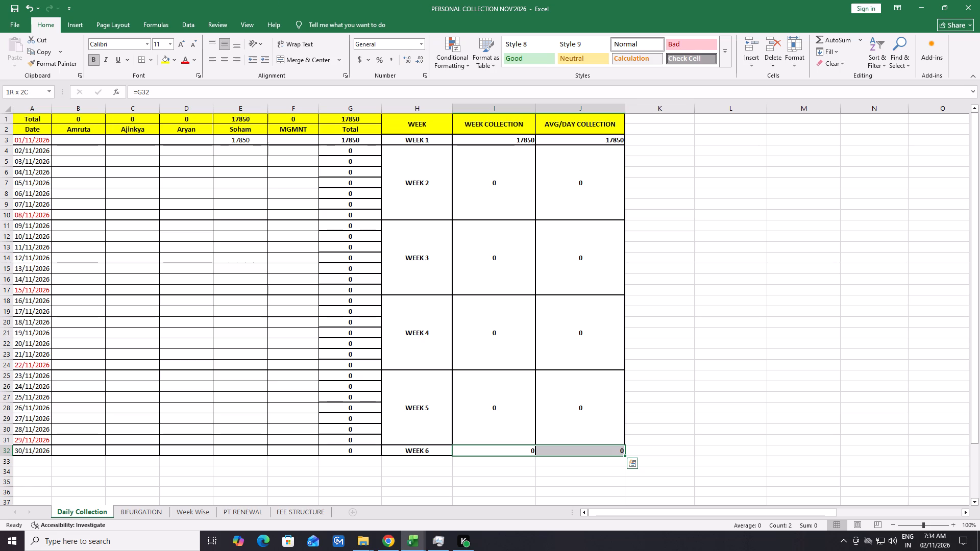
pyautogui.click(226, 58)
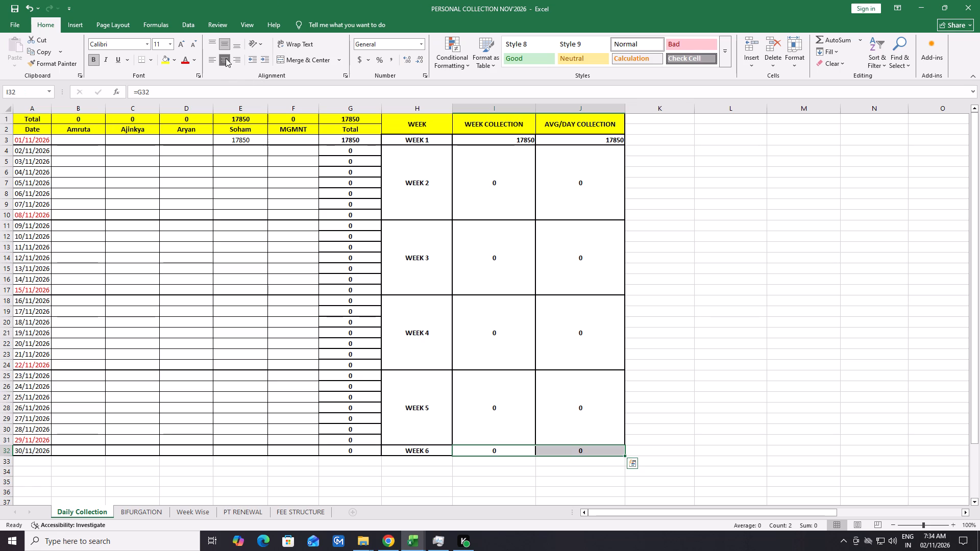
pyautogui.click(774, 199)
# Center the WEEK 1 values in the WEEK COLLECTION and AVG/DAY COLLECTION columns horizontally.
pyautogui.moveTo(469, 143); pyautogui.dragTo(562, 143)
pyautogui.click(228, 60)
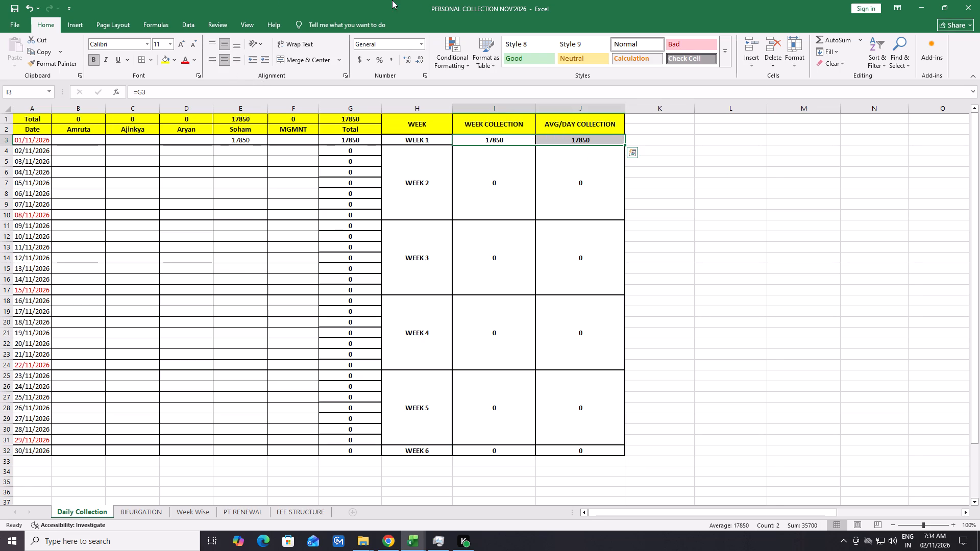
pyautogui.click(726, 292)
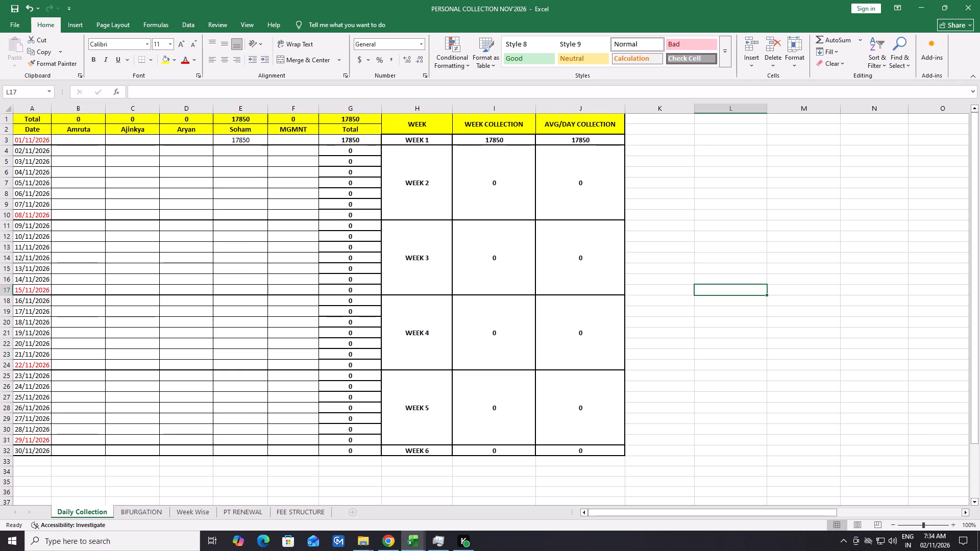
# Review the BIFURGATION and Week Wise sheets, checking the formula in Amruta's Week 1 Collection cell.
pyautogui.click(66, 215)
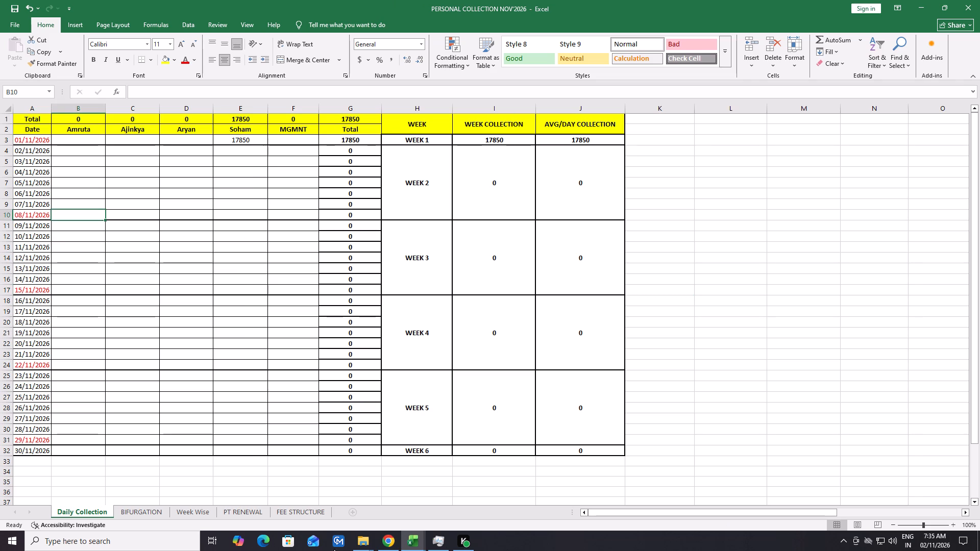
pyautogui.click(133, 511)
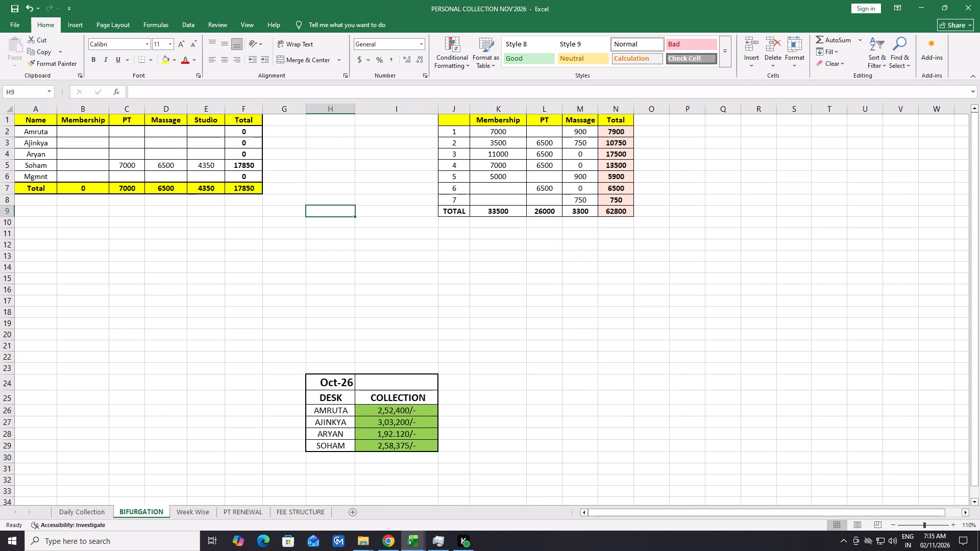
pyautogui.click(554, 318)
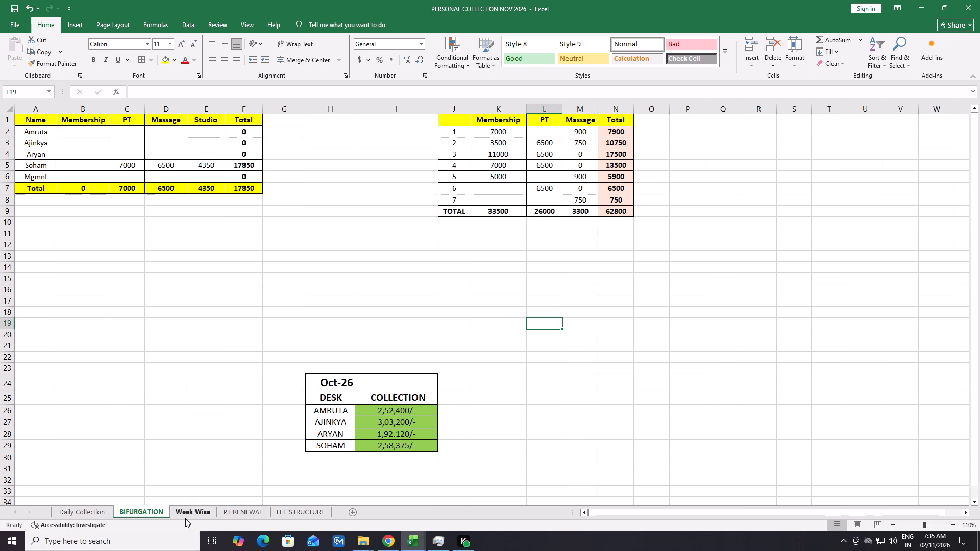
pyautogui.click(185, 518)
pyautogui.click(112, 152)
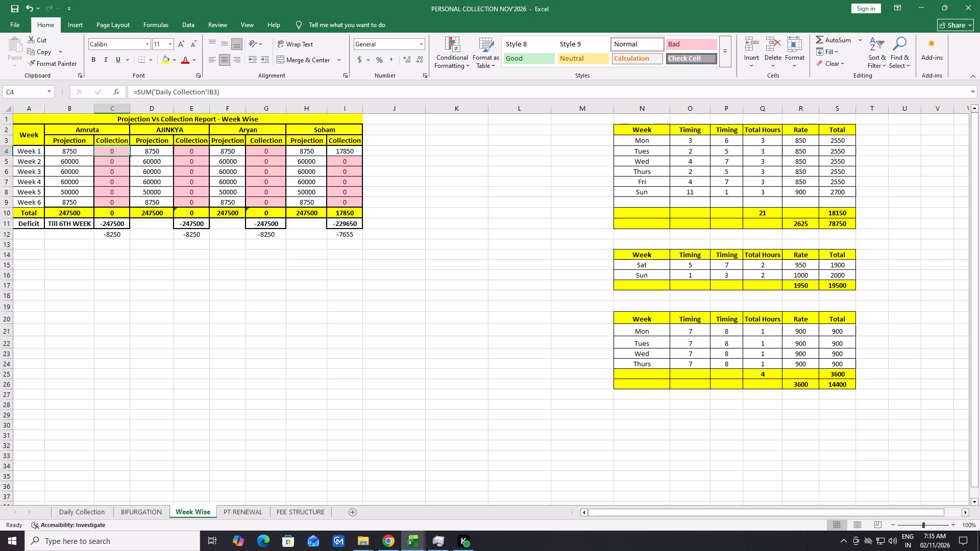
# Minimize the open November 2026 workbooks to bring up the 11. NOVEMBER 2026 folder.
pyautogui.click(925, 3)
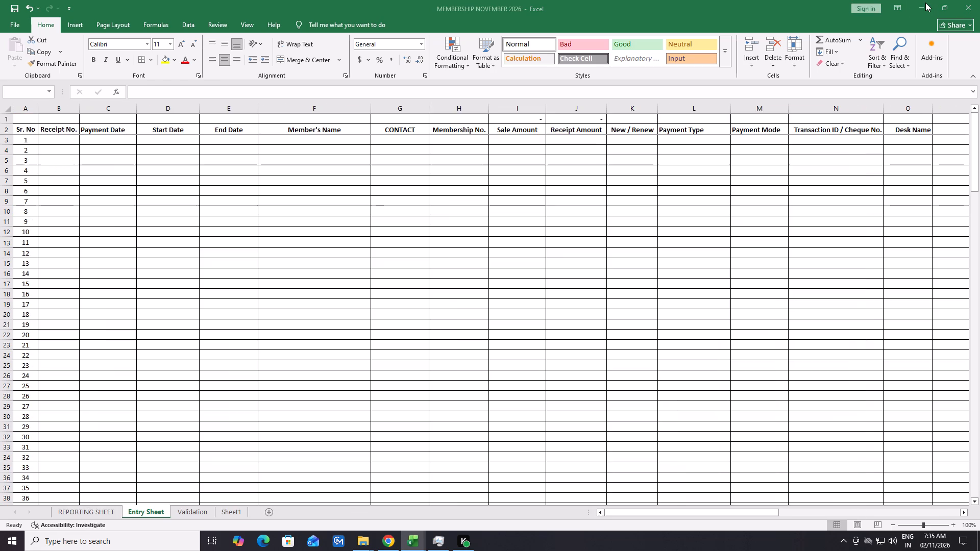
pyautogui.click(924, 3)
pyautogui.click(923, 6)
pyautogui.click(923, 6)
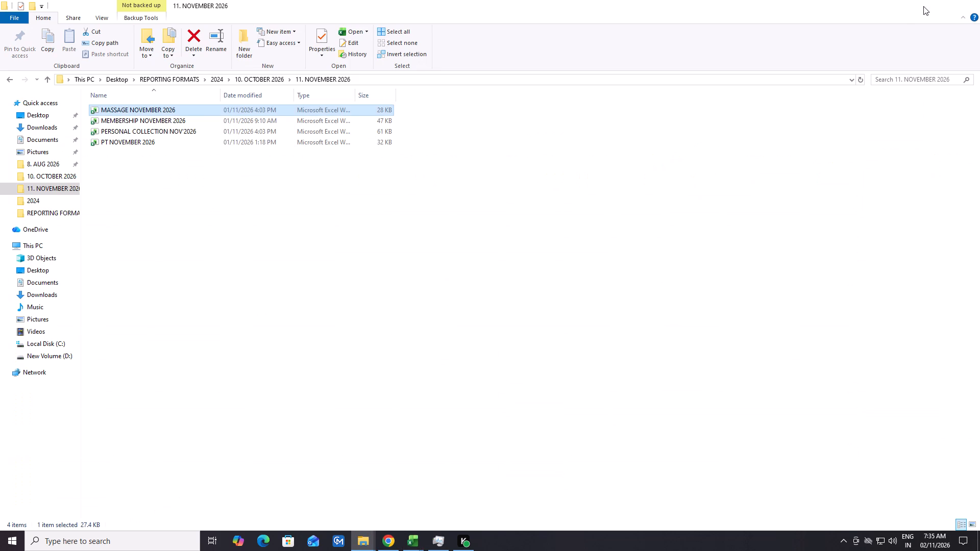